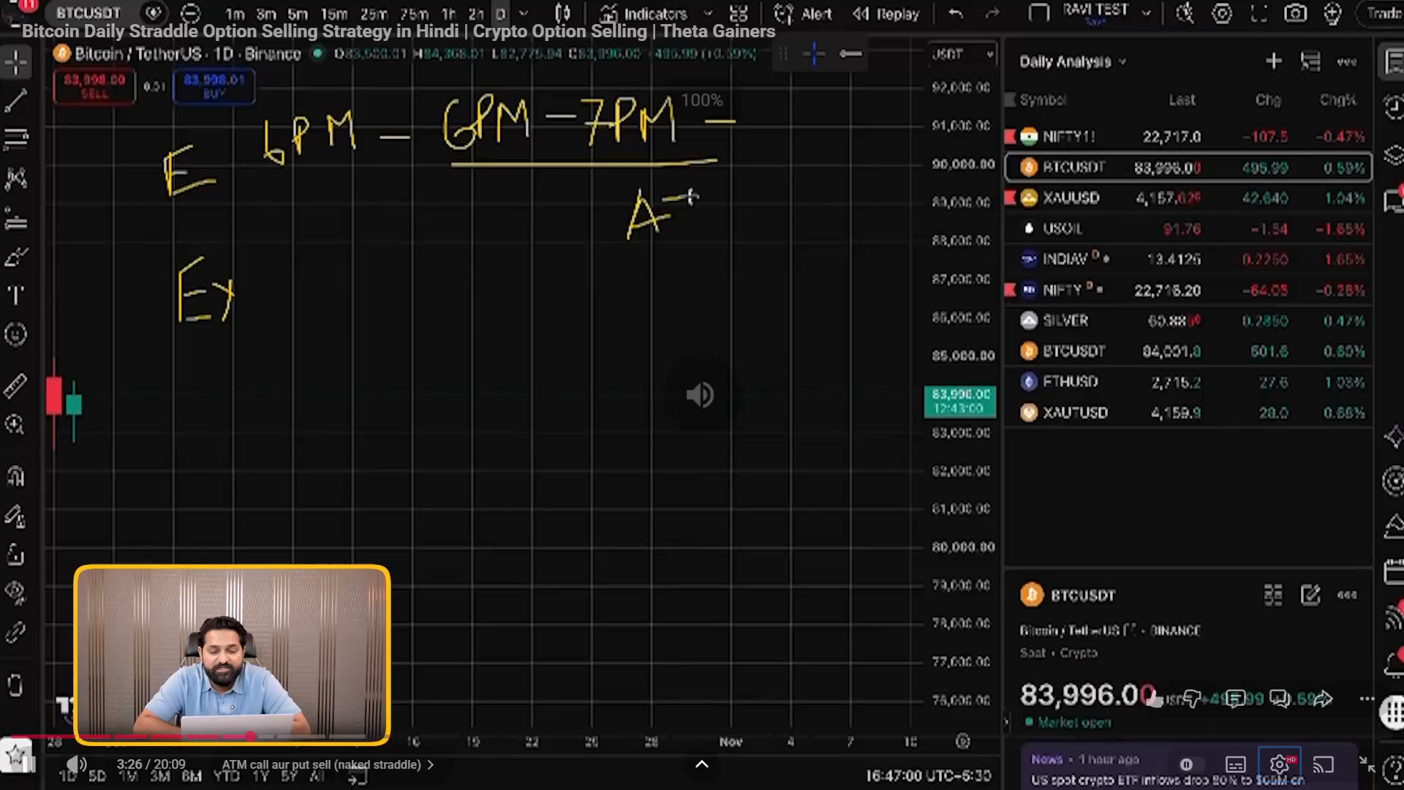
Skim the Bitcoin daily straddle video forward past the exit rules to the table of all trades at about 5:13.
{"action": "key", "text": "Right"}
{"action": "key", "text": "Right"}
{"action": "key", "text": "Right"}
{"action": "key", "text": "Right"}
{"action": "key", "text": "Right"}
{"action": "key", "text": "Right"}
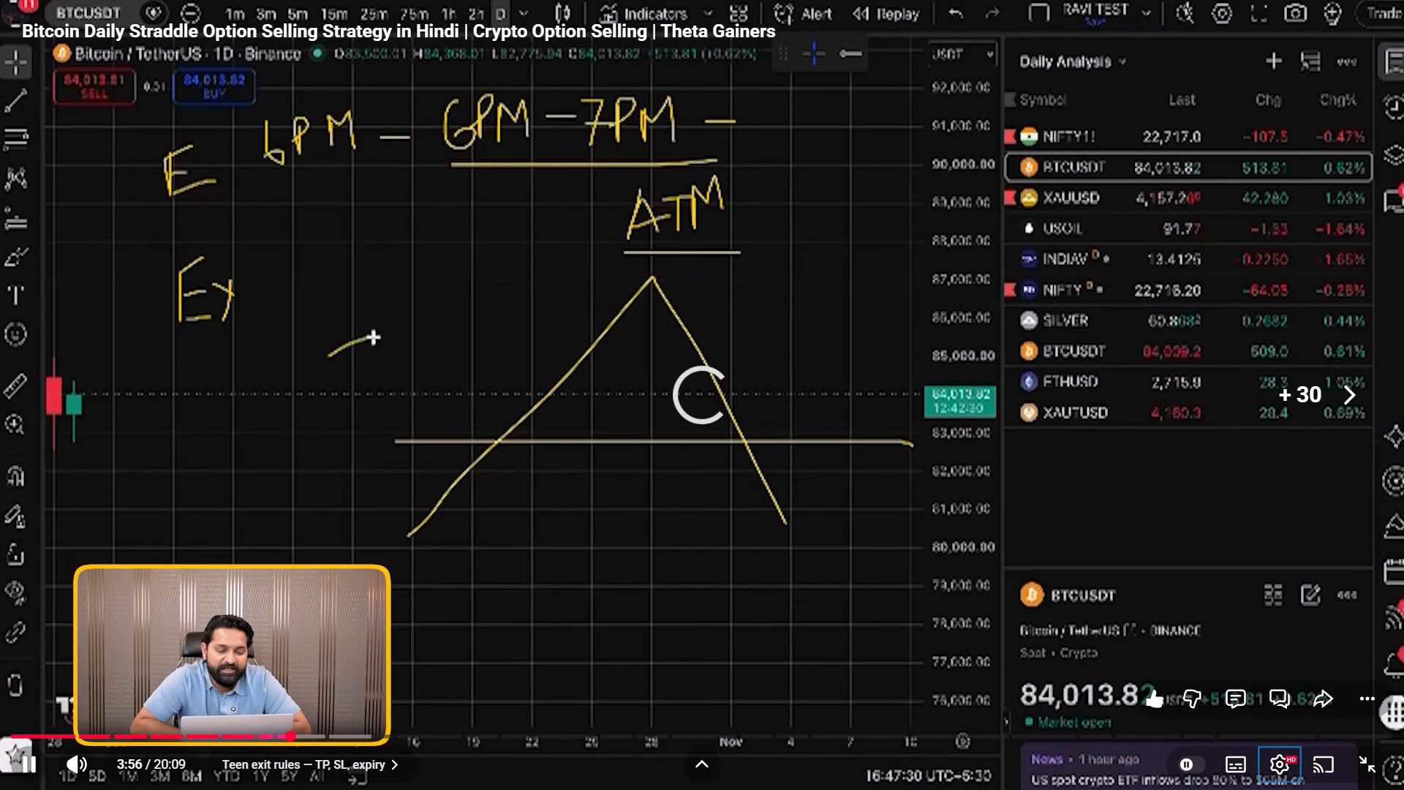
{"action": "key", "text": "Right"}
{"action": "key", "text": "Right"}
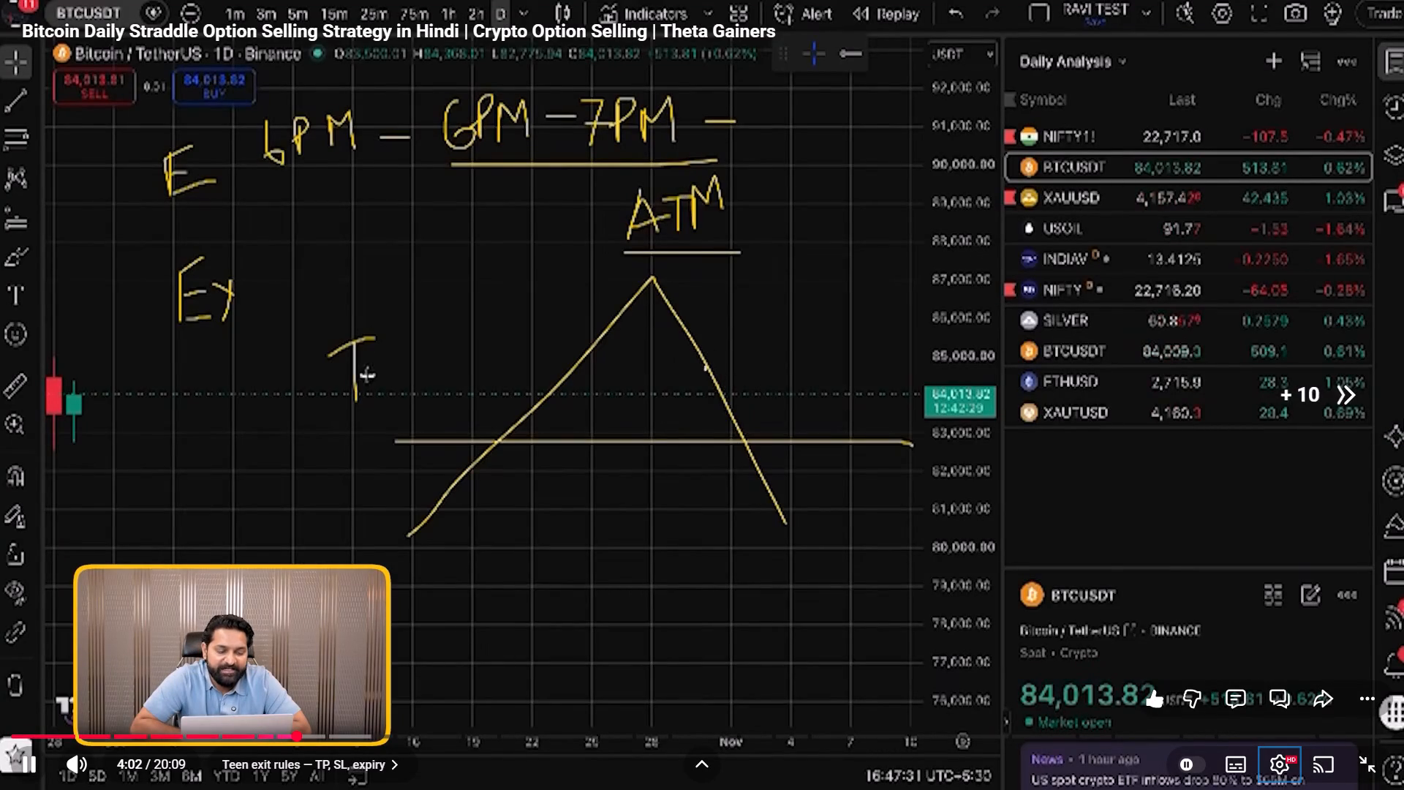
{"action": "key", "text": "Right"}
{"action": "key", "text": "Right"}
{"action": "key", "text": "Right"}
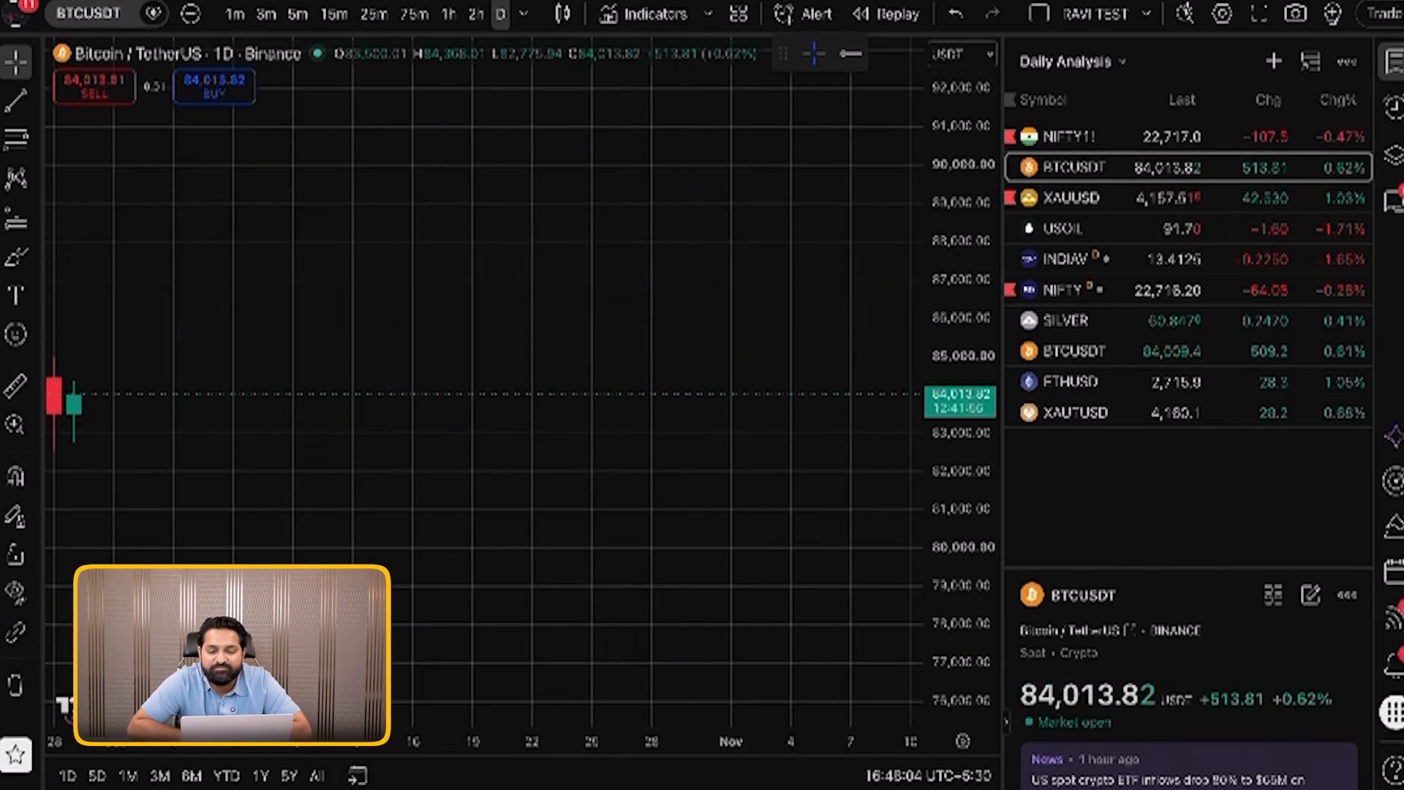
{"action": "key", "text": "Right"}
{"action": "key", "text": "Right"}
{"action": "key", "text": "Right"}
{"action": "key", "text": "Right"}
{"action": "key", "text": "Right"}
{"action": "key", "text": "Right"}
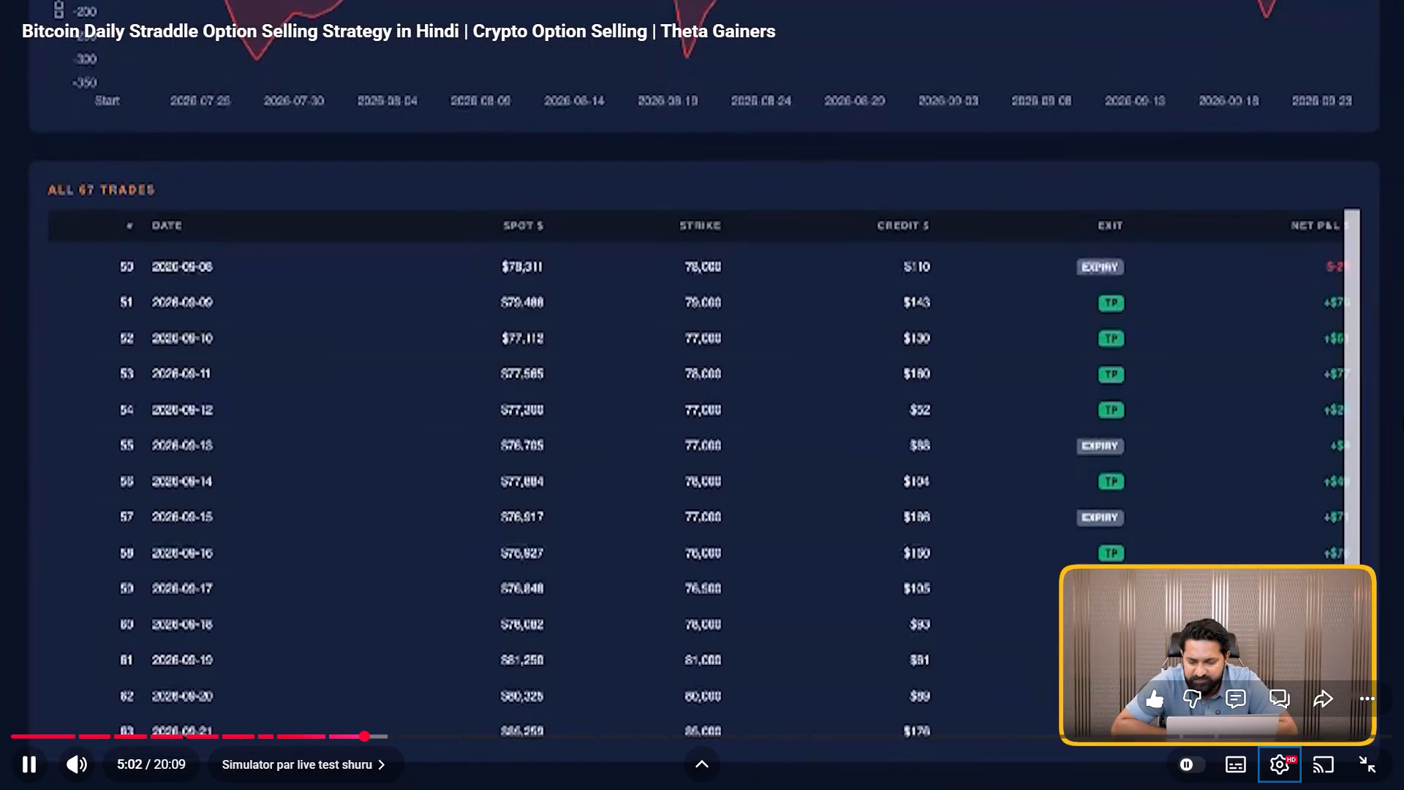
{"action": "key", "text": "Right"}
{"action": "key", "text": "Right"}
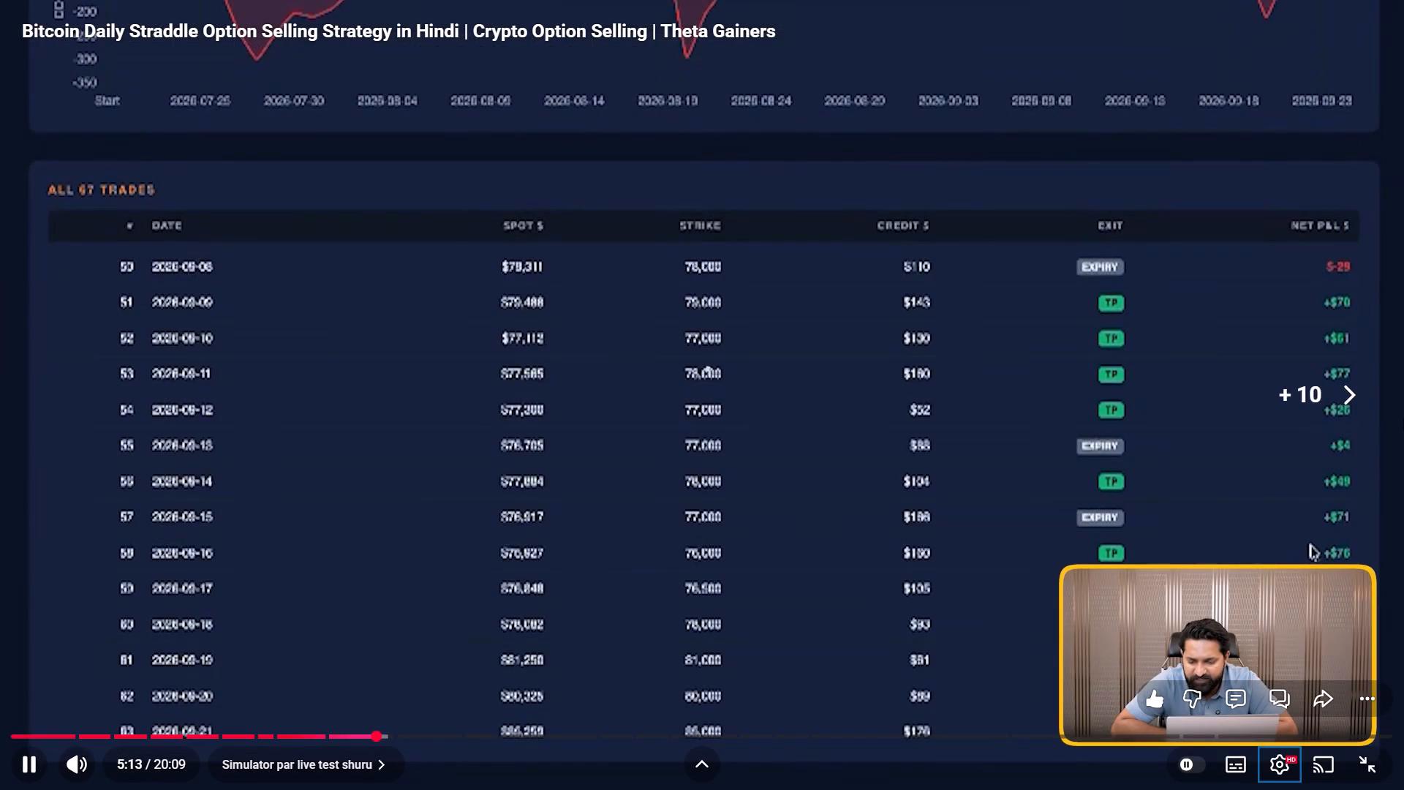
Skip the video ahead to the chapter on selecting date, time and expiry at about 6:04.
{"action": "key", "text": "Right"}
{"action": "key", "text": "Right"}
{"action": "key", "text": "Right"}
{"action": "key", "text": "Right"}
{"action": "key", "text": "Right"}
{"action": "key", "text": "Right"}
{"action": "key", "text": "Right"}
{"action": "key", "text": "Right"}
{"action": "key", "text": "Right"}
{"action": "key", "text": "Right"}
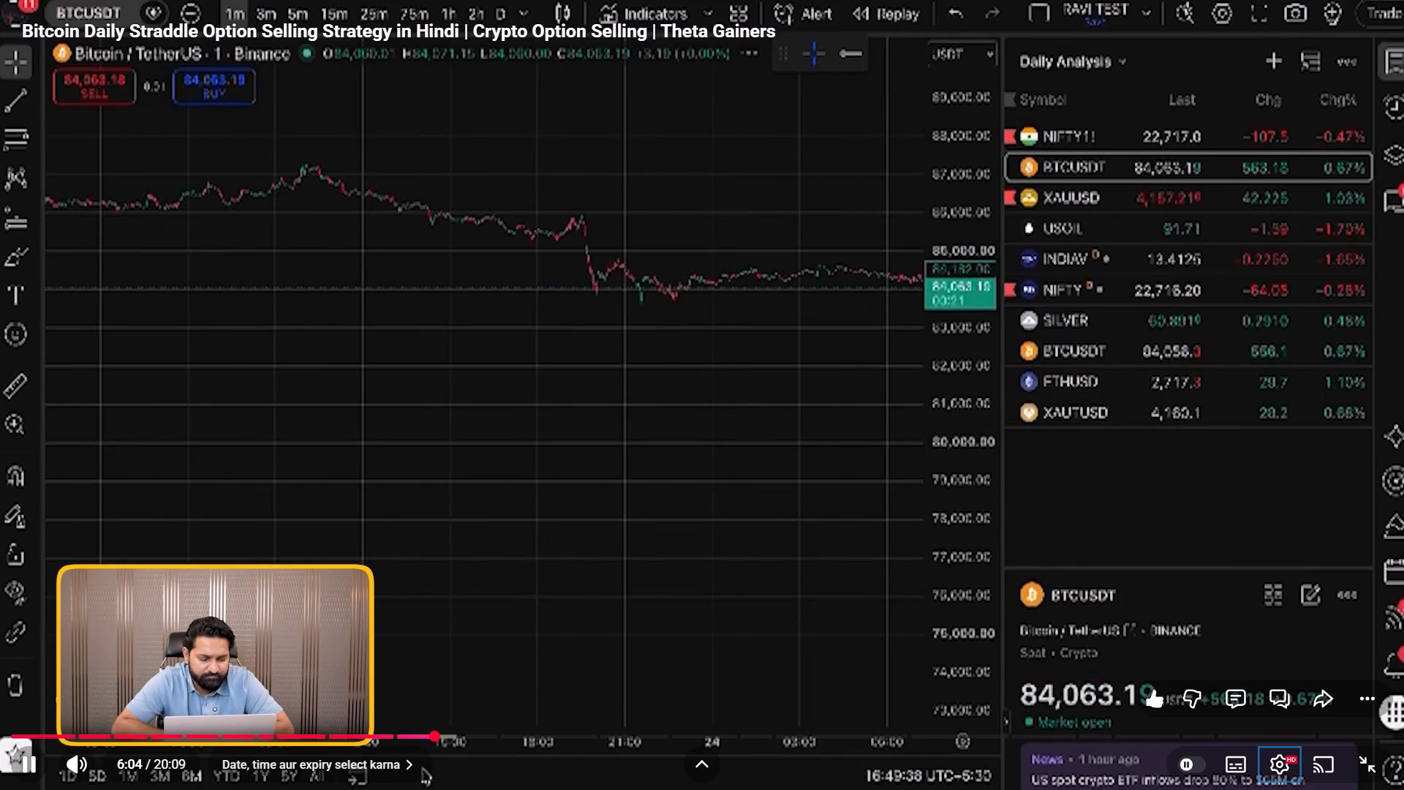
Skip the video ahead to the paper-trade historical replay at about 8:15, dismissing the sponsored ad.
{"action": "key", "text": "Right"}
{"action": "key", "text": "Right"}
{"action": "key", "text": "Right"}
{"action": "key", "text": "Right"}
{"action": "key", "text": "Right"}
{"action": "key", "text": "Right"}
{"action": "key", "text": "Right"}
{"action": "key", "text": "Right"}
{"action": "key", "text": "Right"}
{"action": "key", "text": "Right"}
{"action": "key", "text": "Right"}
{"action": "key", "text": "Right"}
{"action": "key", "text": "Right"}
{"action": "key", "text": "Right"}
{"action": "key", "text": "Right"}
{"action": "key", "text": "Right"}
{"action": "key", "text": "Right"}
{"action": "key", "text": "Right"}
{"action": "key", "text": "Right"}
{"action": "key", "text": "Right"}
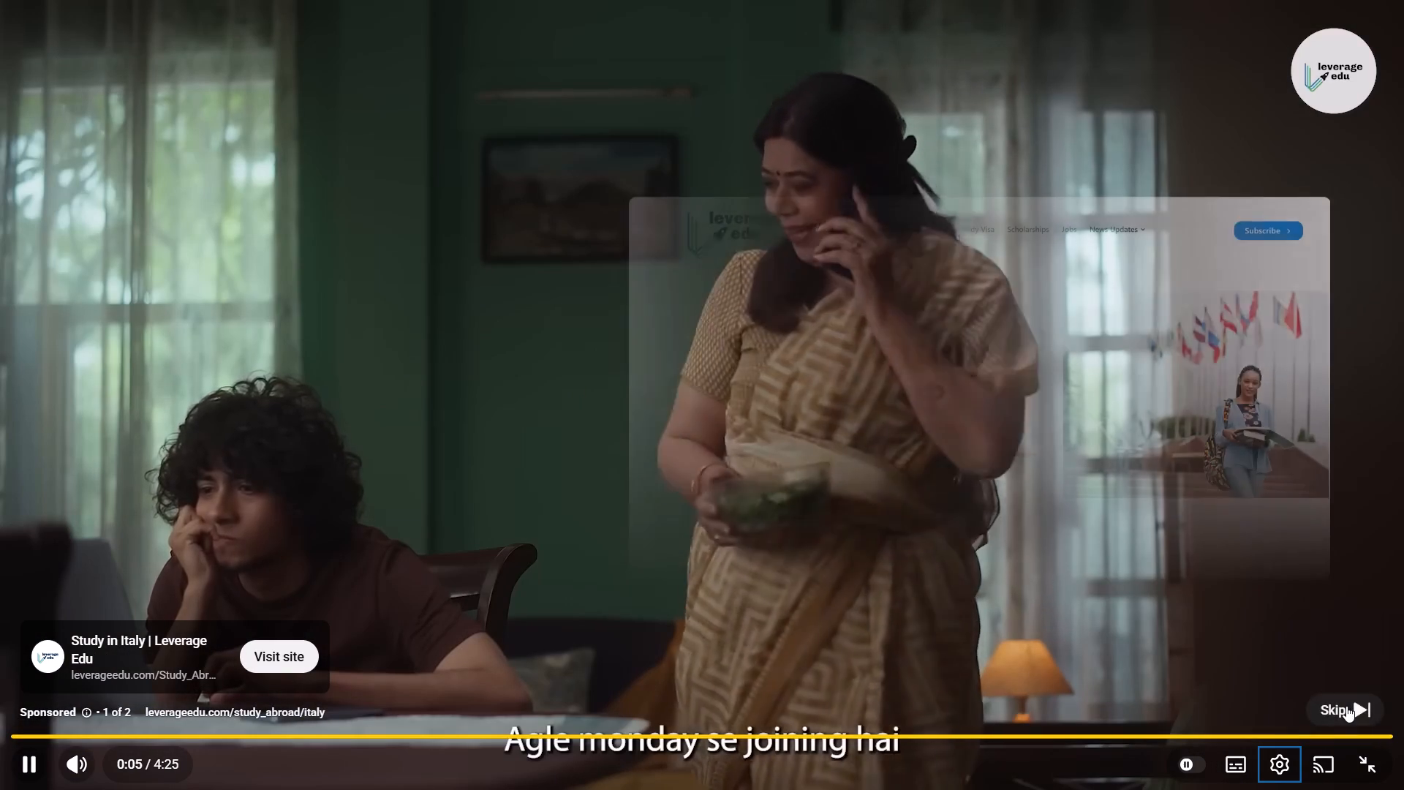
{"action": "left_click", "coordinate": [1346, 706]}
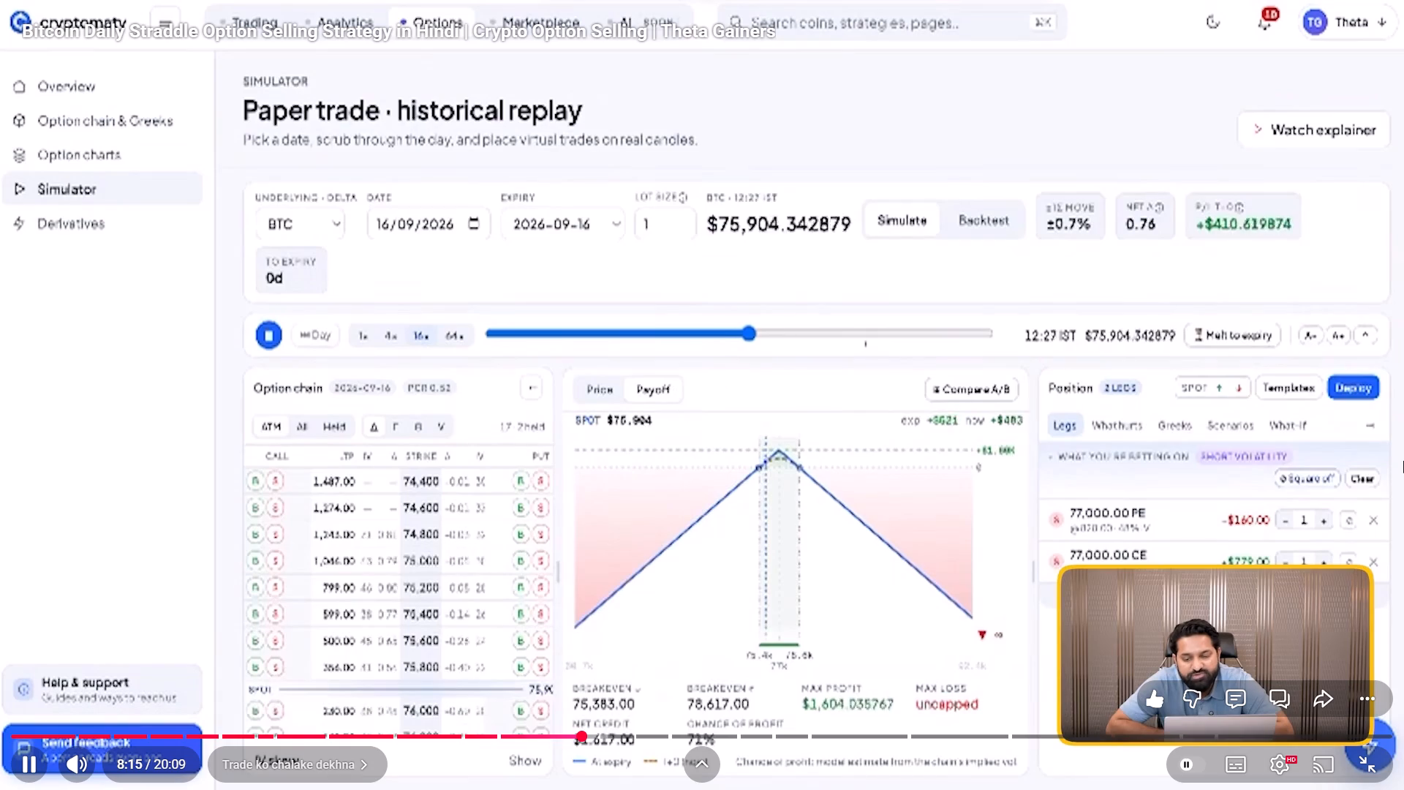
Raise the video's volume.
{"action": "key", "text": "Up"}
{"action": "key", "text": "Up"}
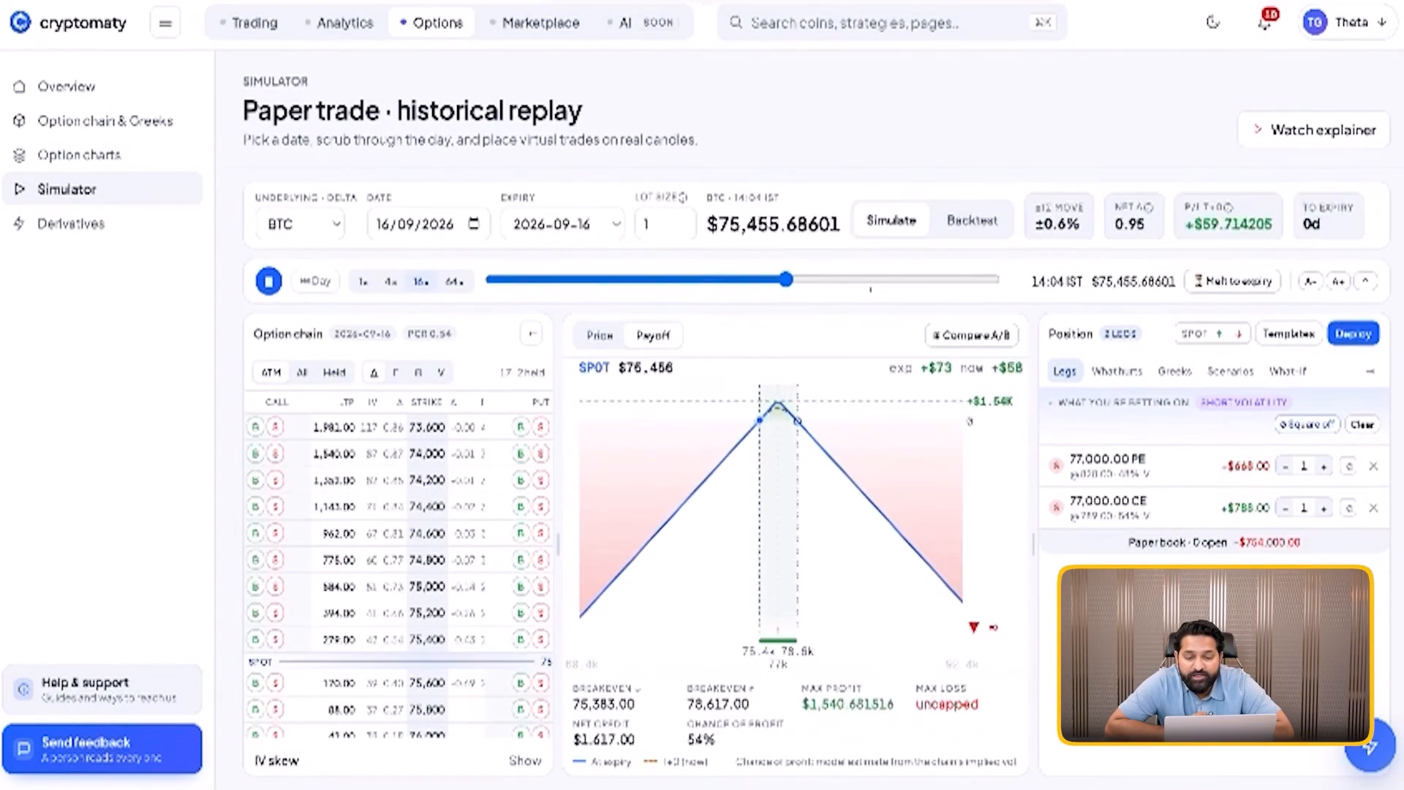
Skip the video ahead to the Cosmic options launch chapter at about 9:18 and leave full screen.
{"action": "key", "text": "Right"}
{"action": "key", "text": "Right"}
{"action": "key", "text": "Right"}
{"action": "key", "text": "Right"}
{"action": "key", "text": "Right"}
{"action": "key", "text": "Right"}
{"action": "key", "text": "Right"}
{"action": "key", "text": "Right"}
{"action": "key", "text": "Right"}
{"action": "key", "text": "Right"}
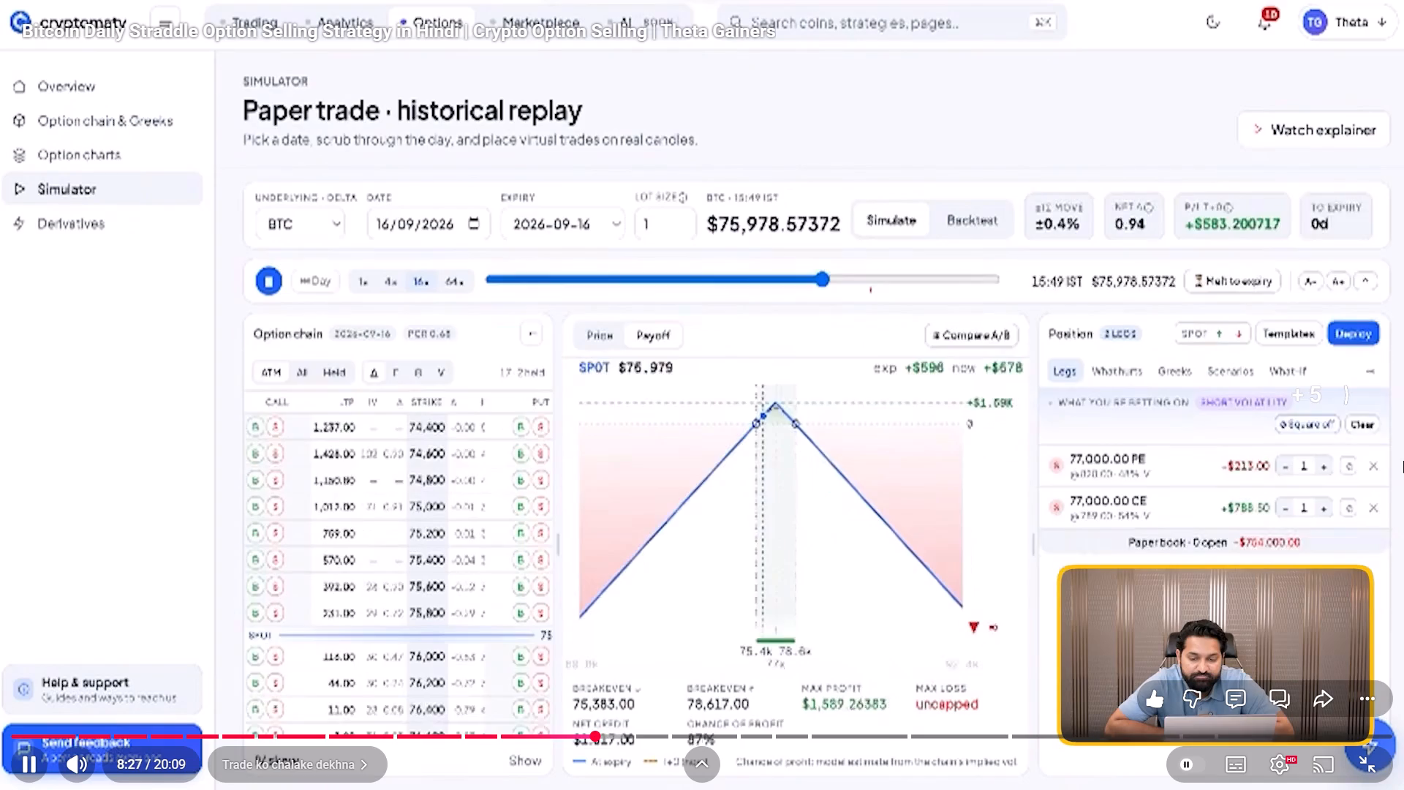
{"action": "key", "text": "Right"}
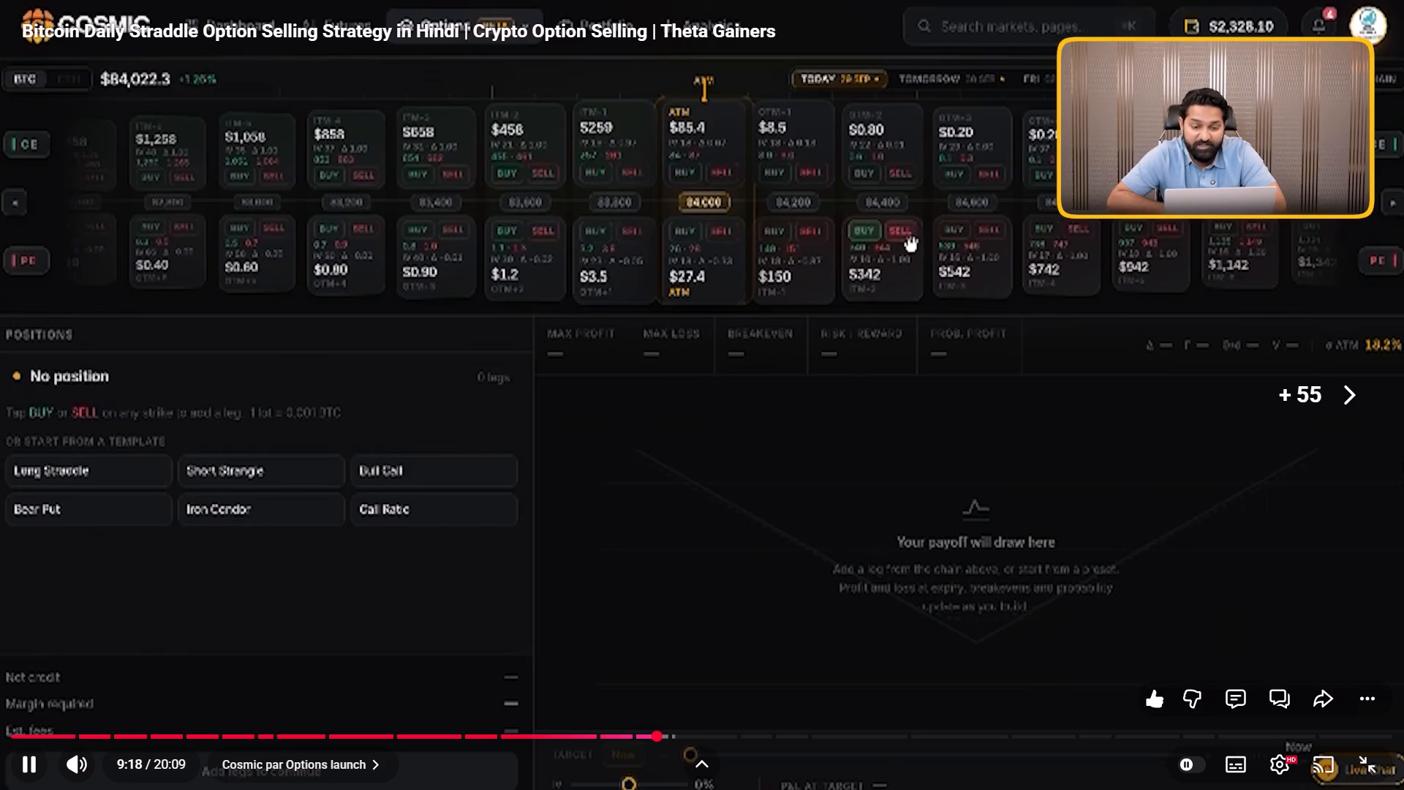
{"action": "key", "text": "f"}
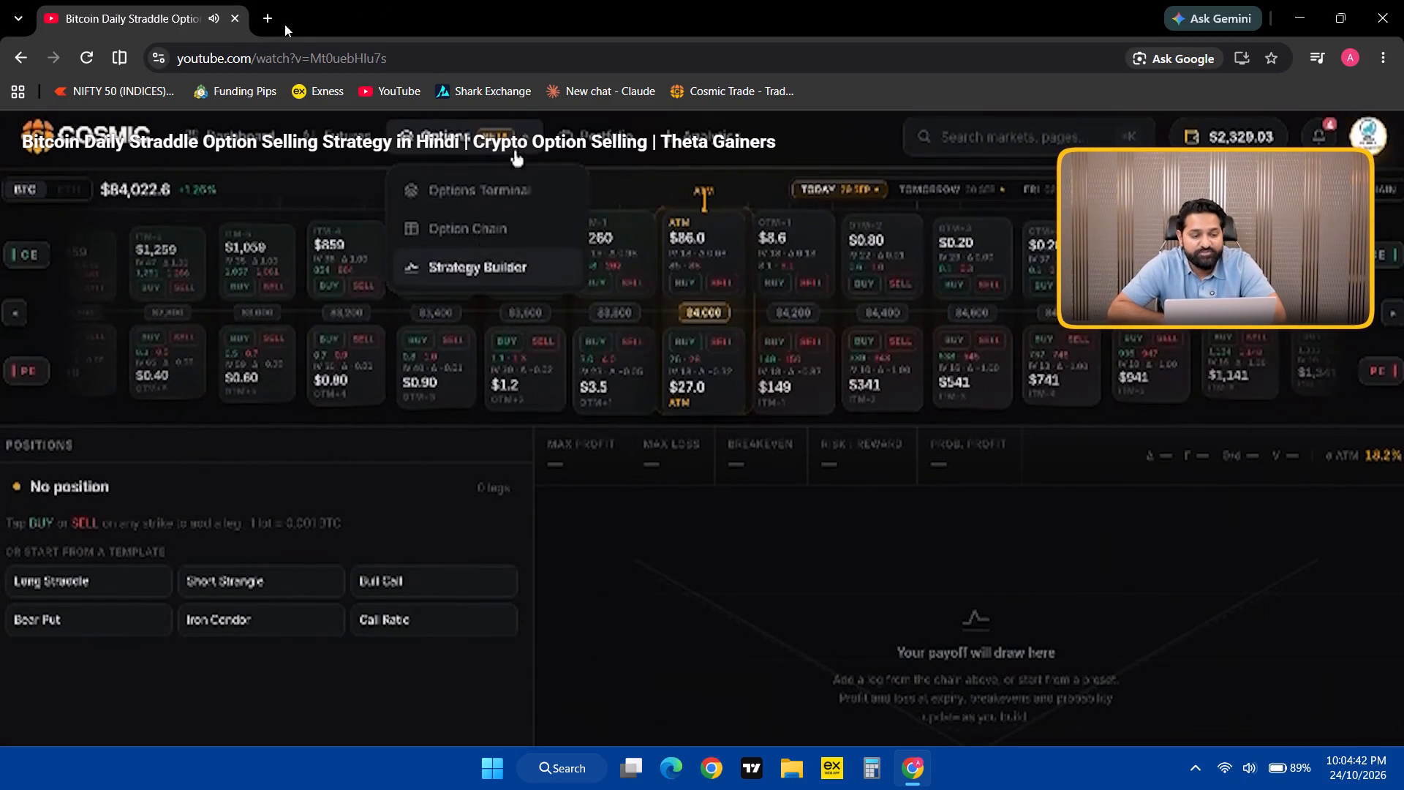
Go to Cosmic Trade from the bookmarks and open its BTC options trading page.
{"action": "left_click", "coordinate": [706, 90]}
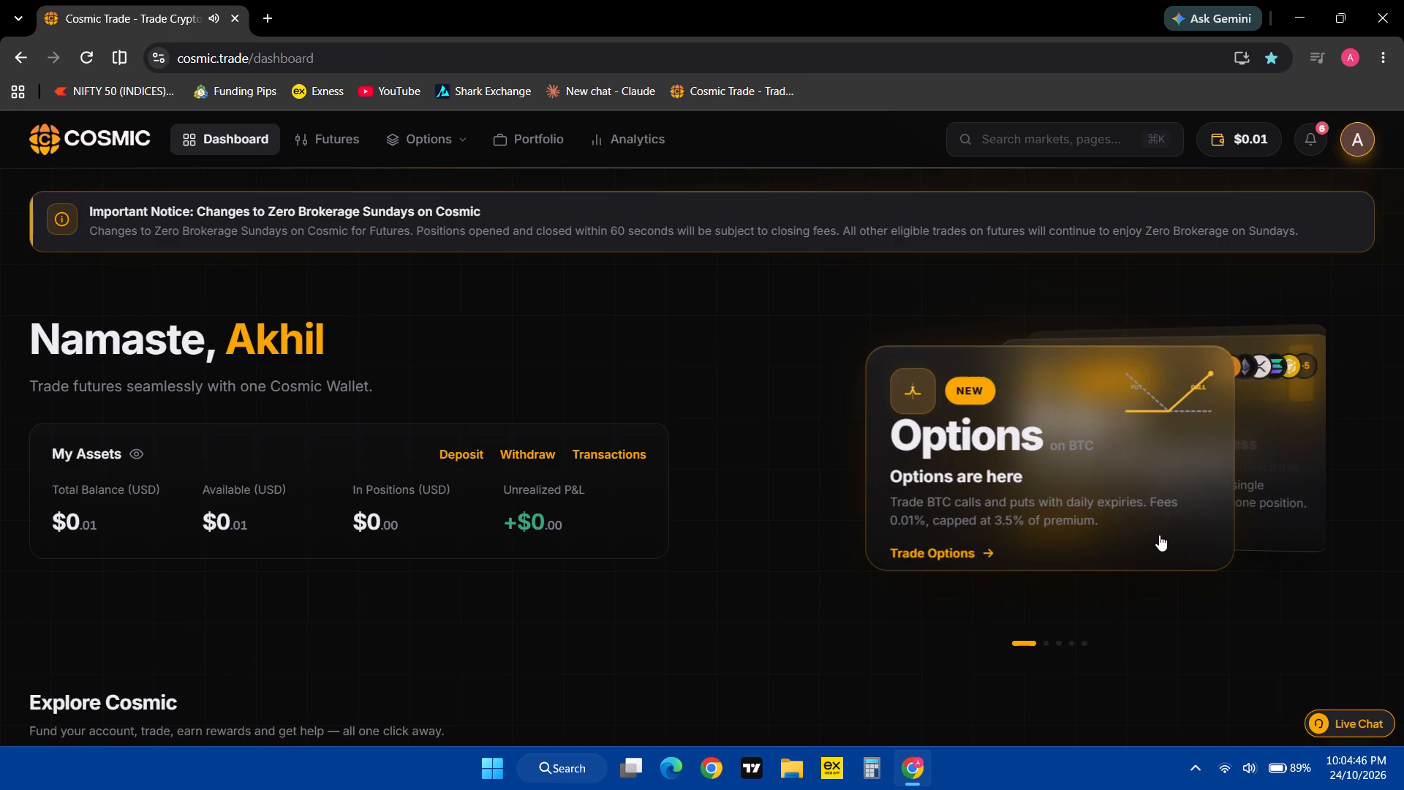
{"action": "left_click", "coordinate": [1079, 464]}
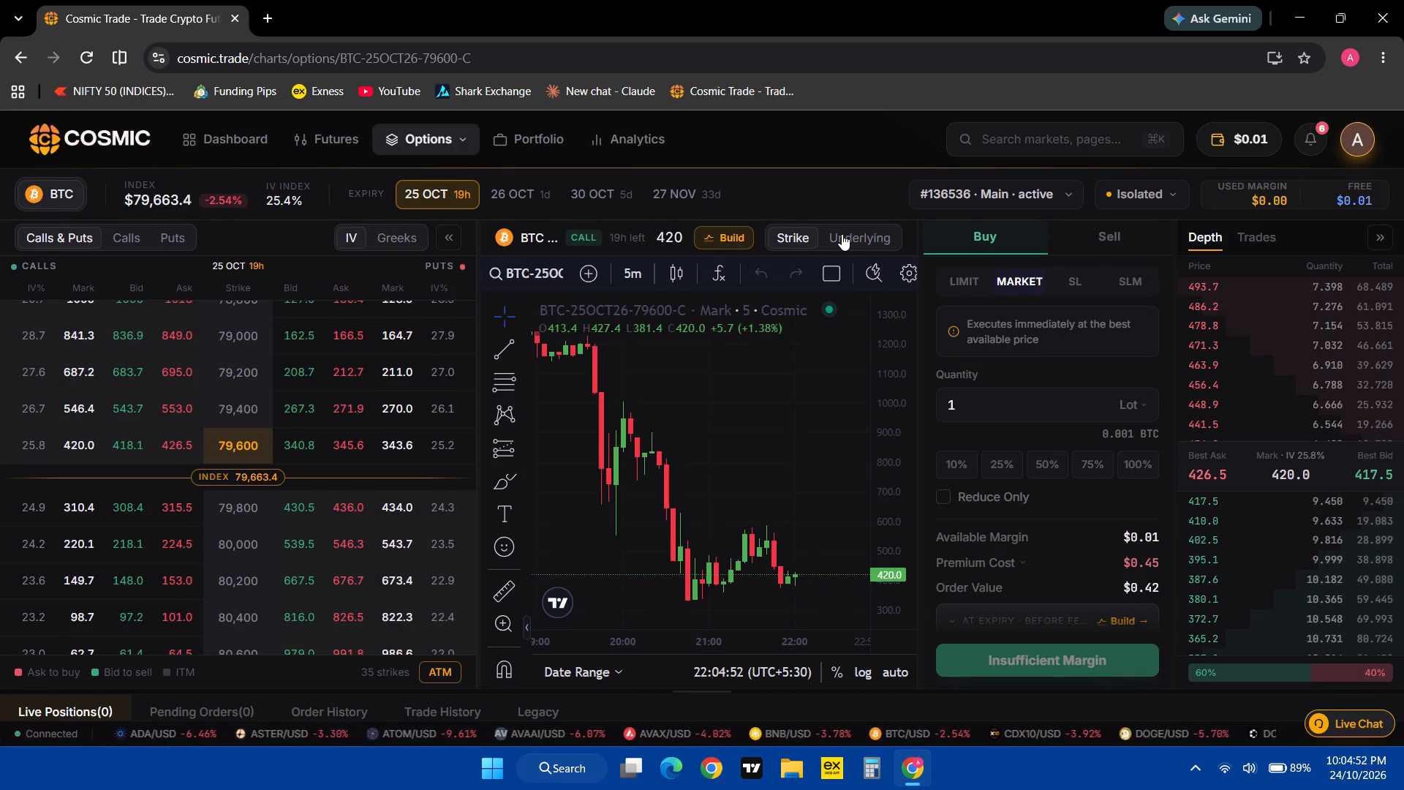
Show the underlying BTC/USDT chart and examine its 5-minute candles from about 18:00 onward.
{"action": "left_click_drag", "start_coordinate": [888, 388], "coordinate": [858, 476]}
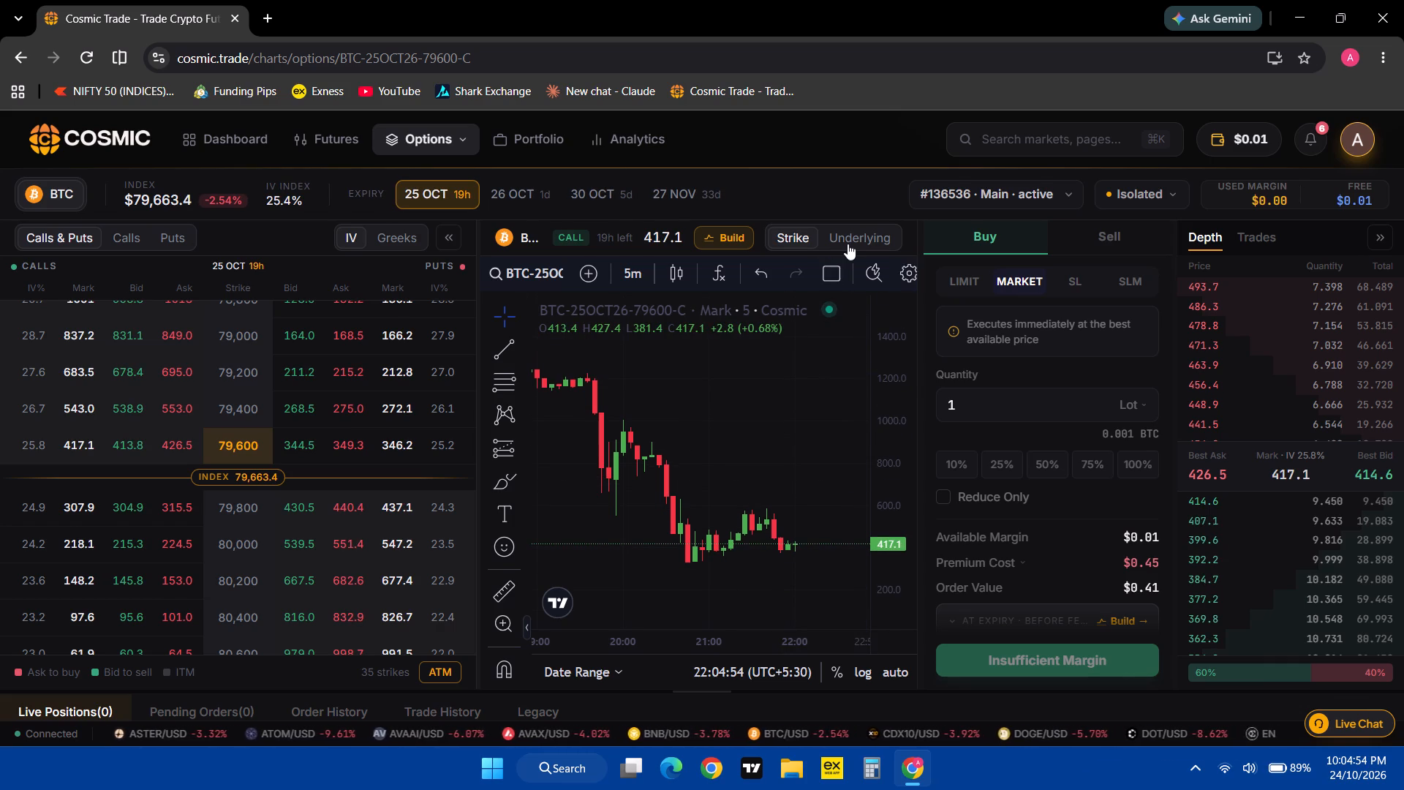
{"action": "left_click", "coordinate": [848, 244]}
{"action": "left_click_drag", "start_coordinate": [894, 384], "coordinate": [865, 483]}
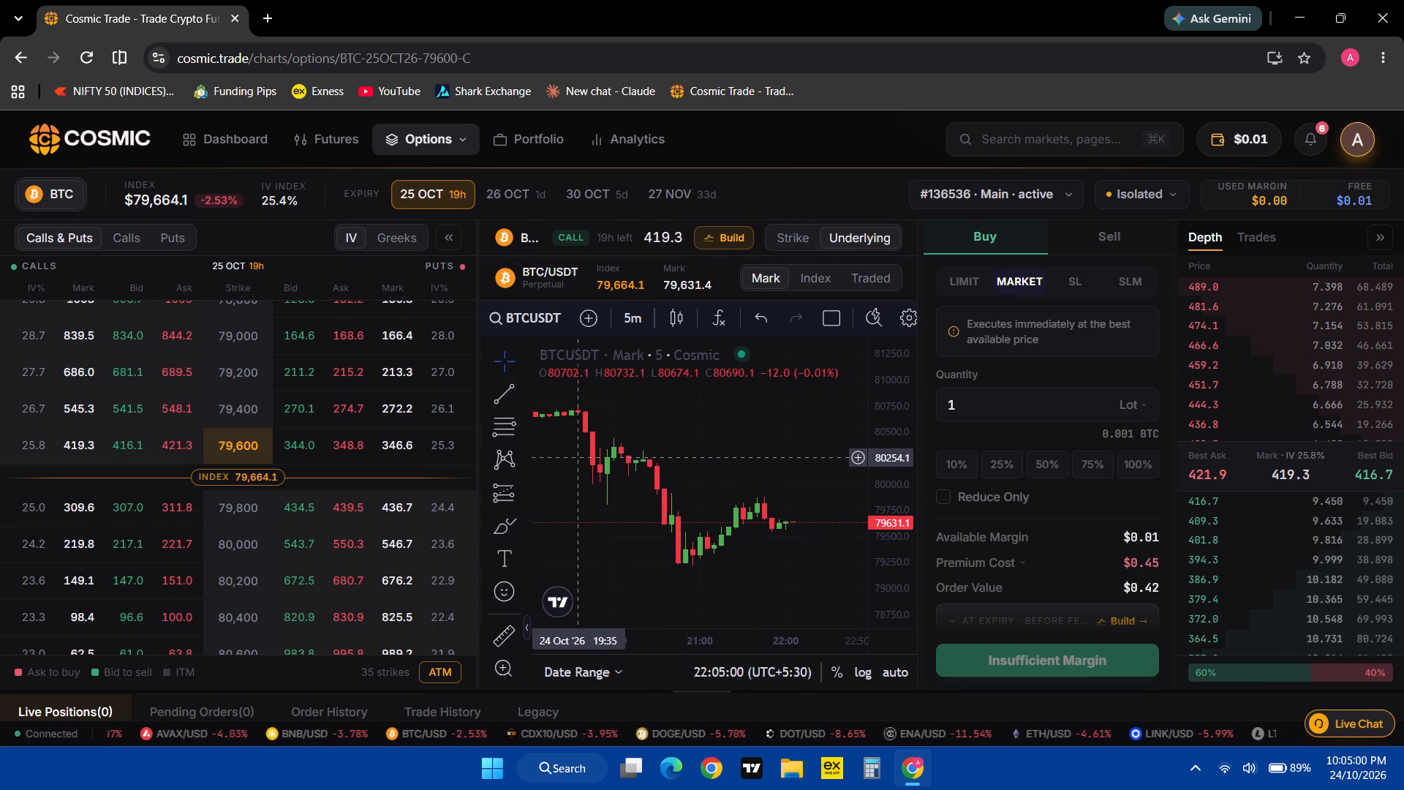
{"action": "left_click_drag", "start_coordinate": [568, 486], "coordinate": [676, 516]}
{"action": "left_click_drag", "start_coordinate": [584, 502], "coordinate": [736, 534]}
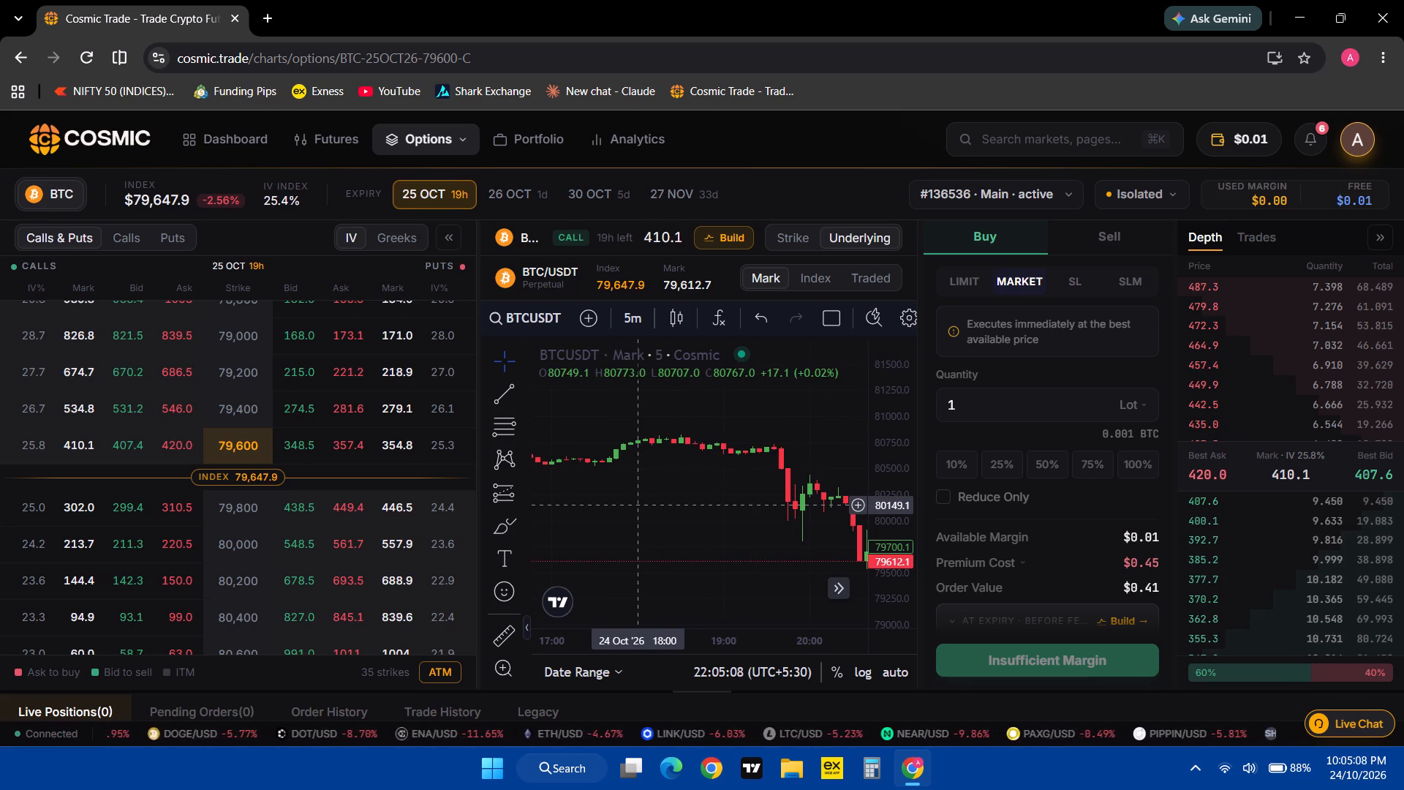
{"action": "left_click_drag", "start_coordinate": [763, 513], "coordinate": [559, 462]}
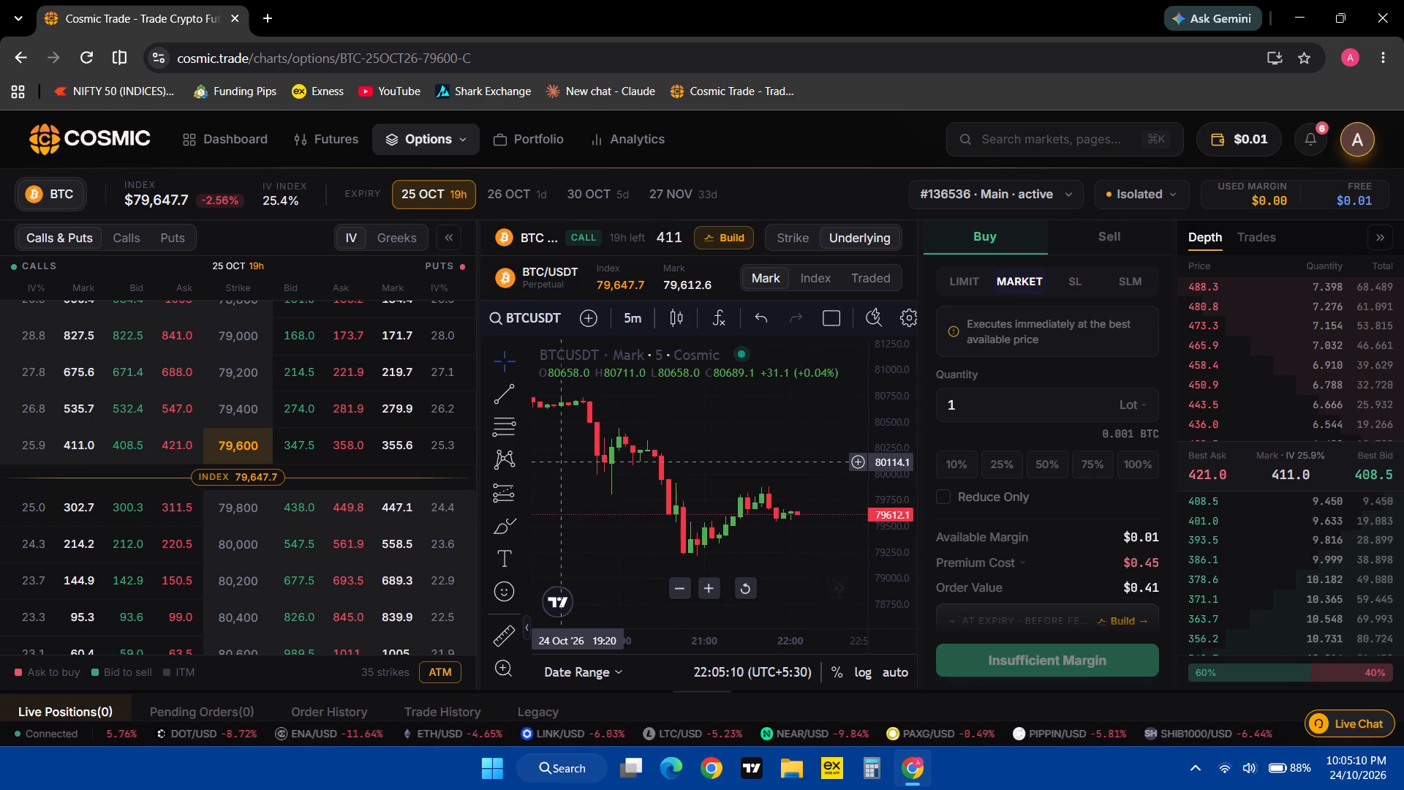
{"action": "left_click_drag", "start_coordinate": [559, 462], "coordinate": [581, 471]}
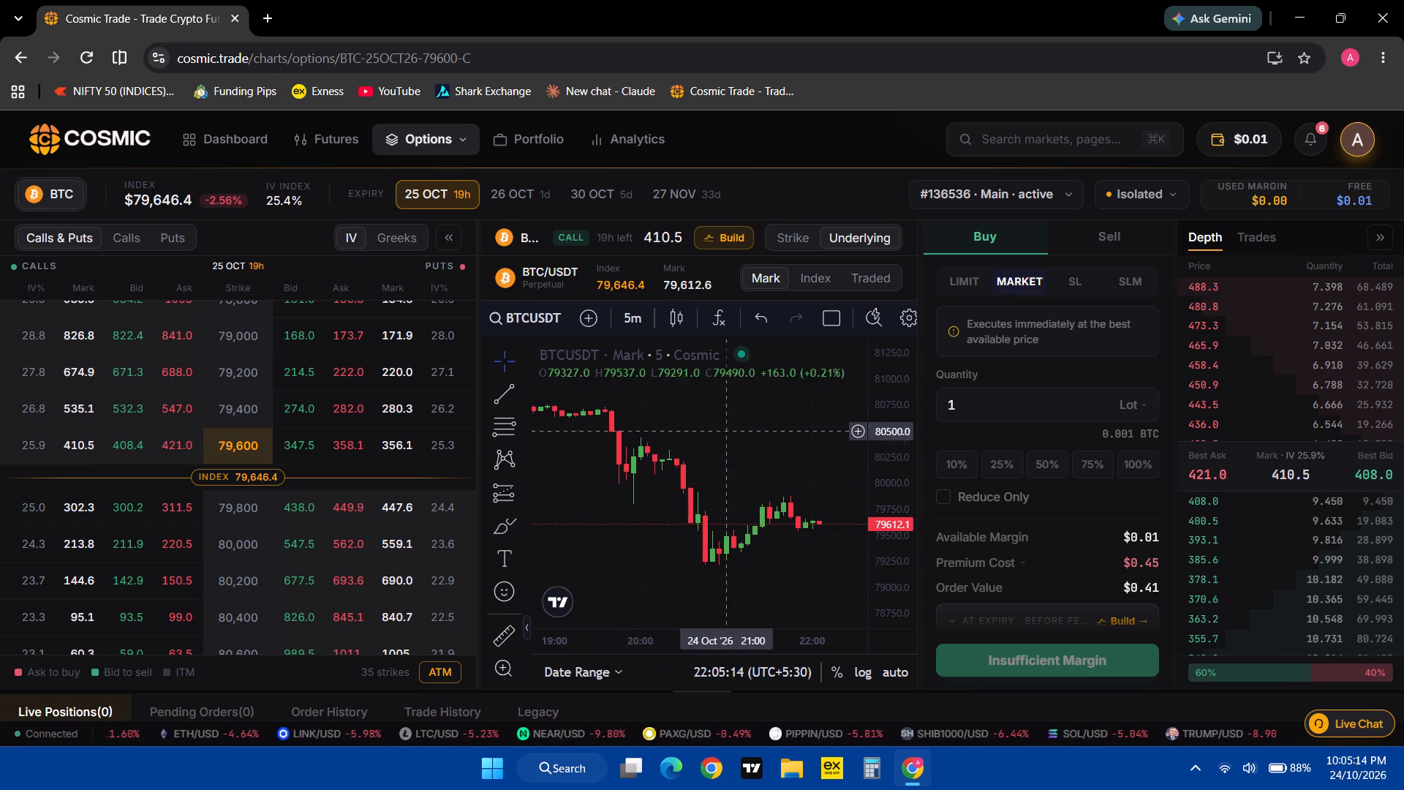
Return to the strike chart, select the 25 OCT 80,800 call at its bid, and examine its earlier candles.
{"action": "left_click", "coordinate": [804, 243]}
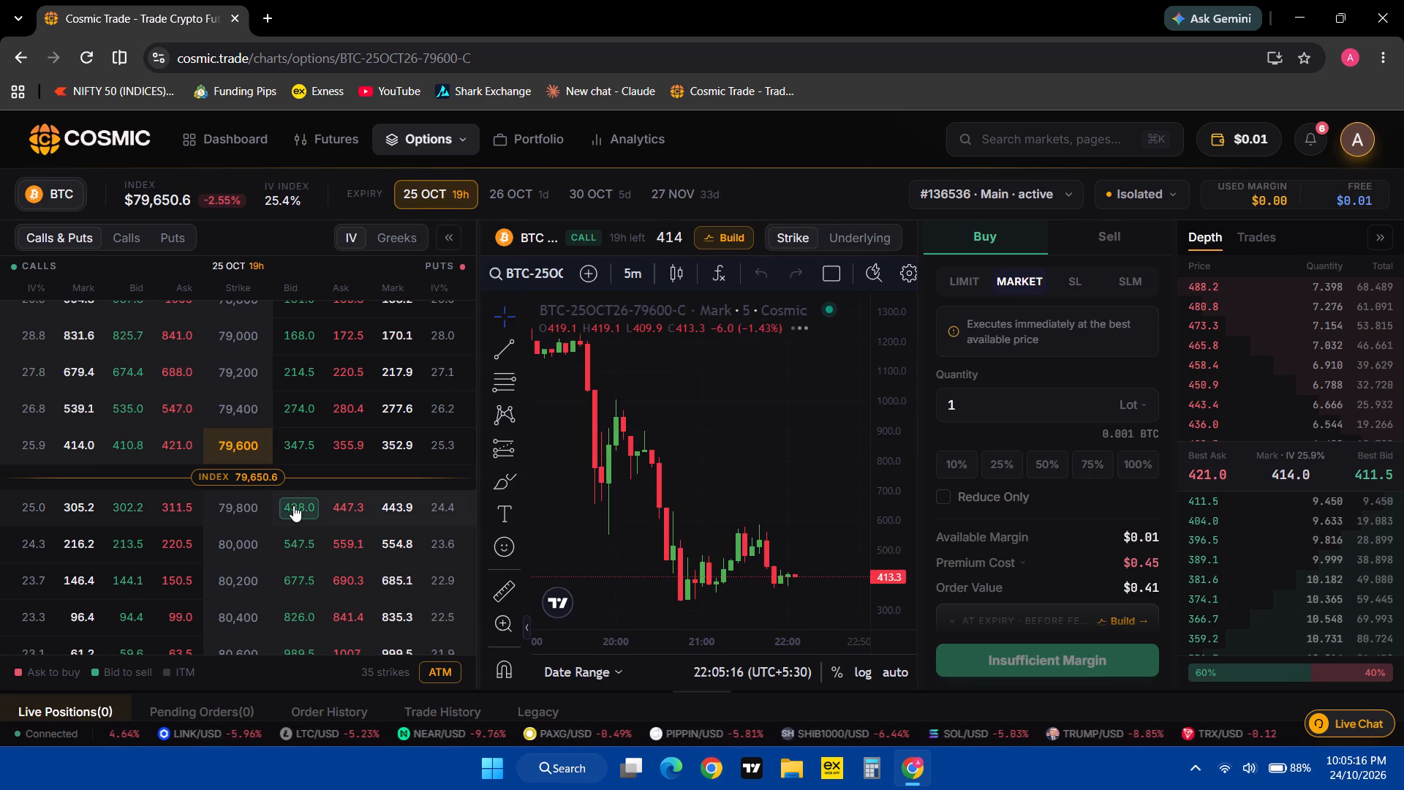
{"action": "scroll", "coordinate": [293, 505], "scroll_direction": "down", "scroll_amount": 1}
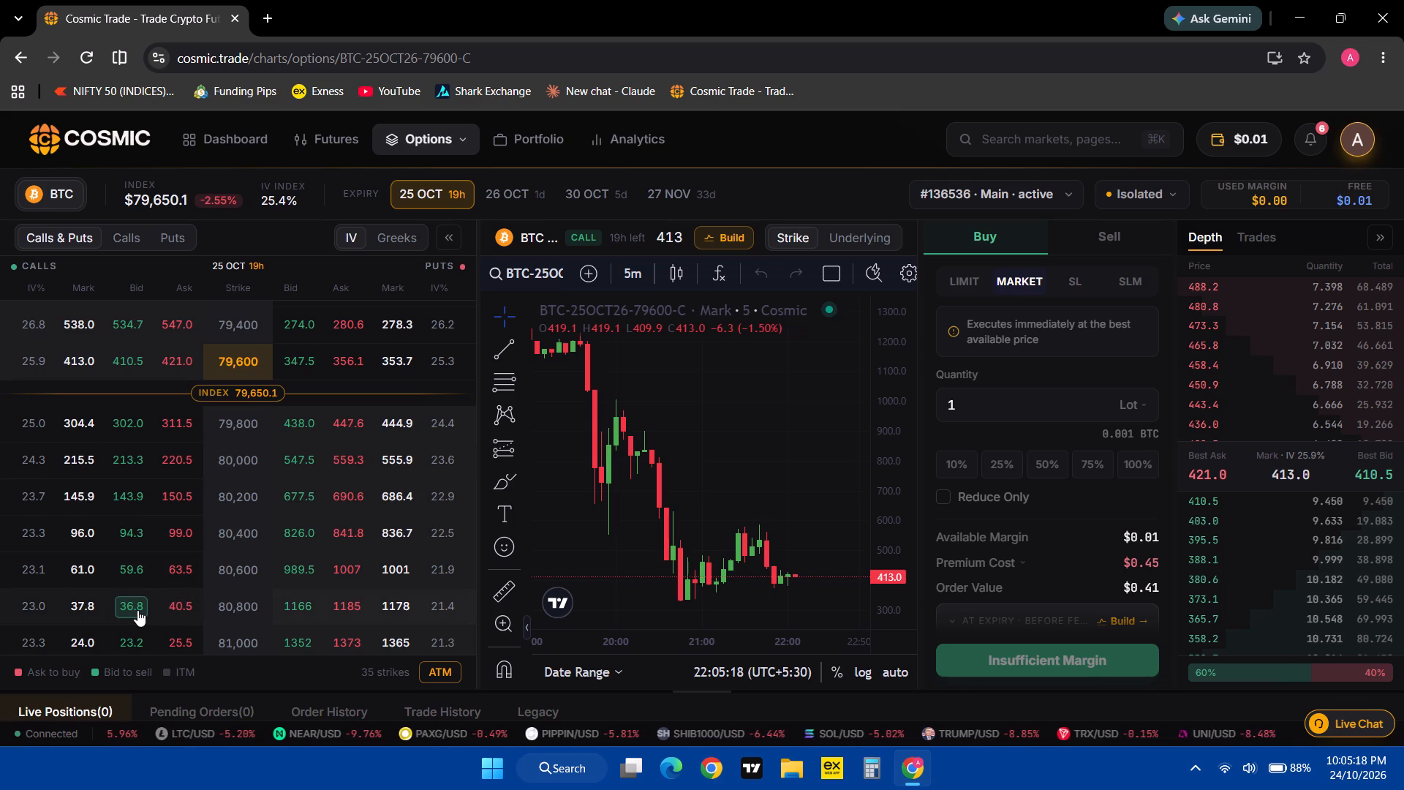
{"action": "left_click", "coordinate": [137, 610]}
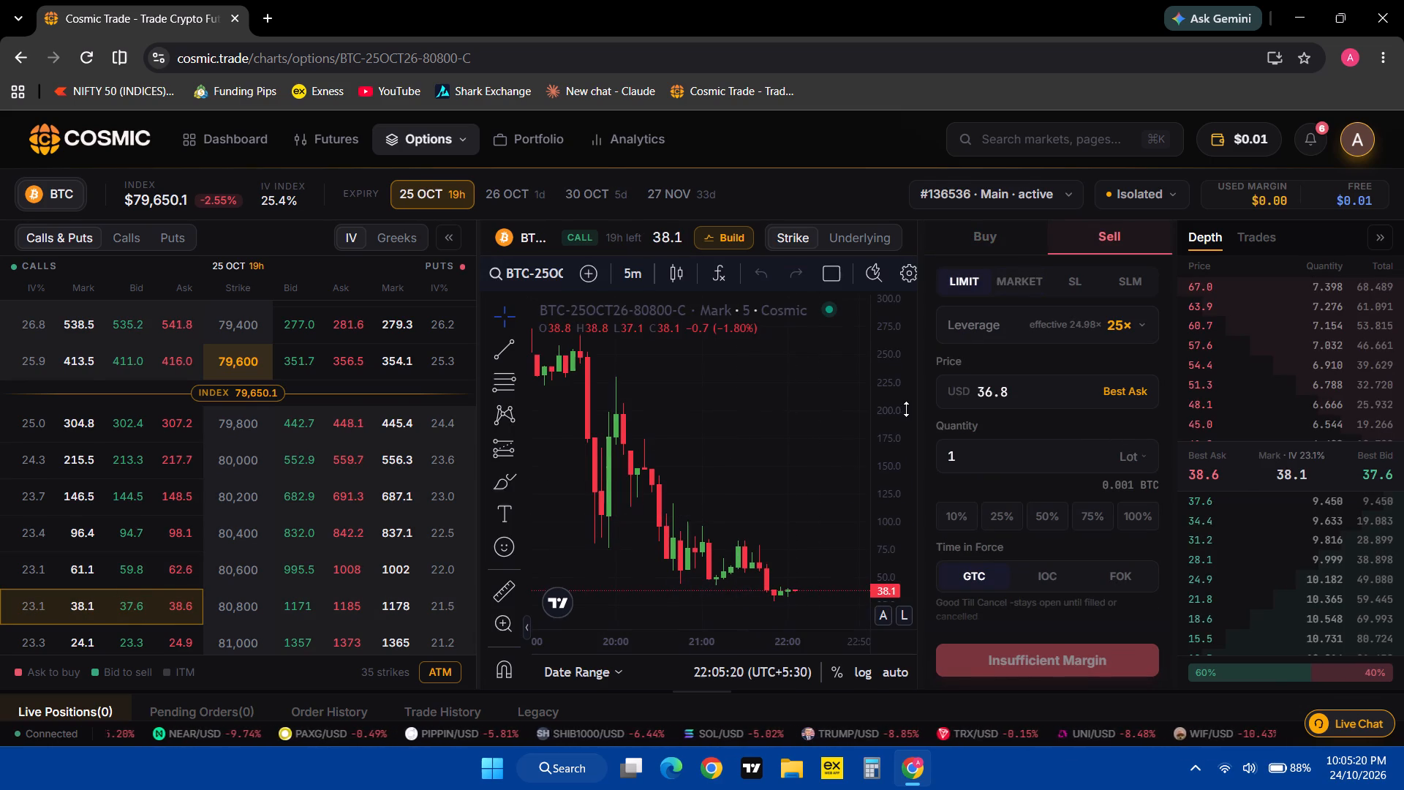
{"action": "left_click_drag", "start_coordinate": [906, 409], "coordinate": [901, 500]}
{"action": "left_click_drag", "start_coordinate": [690, 424], "coordinate": [782, 451]}
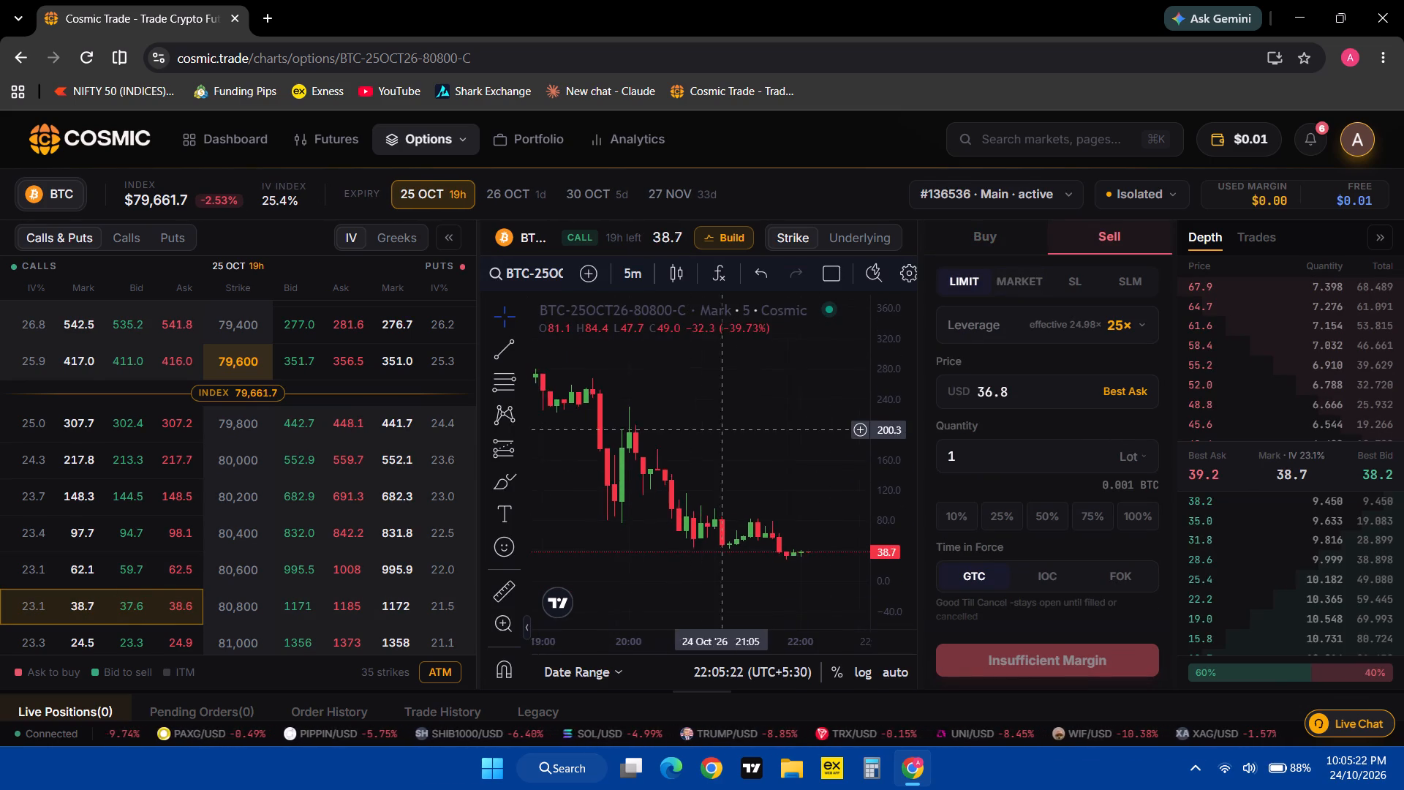
{"action": "left_click_drag", "start_coordinate": [782, 451], "coordinate": [882, 488]}
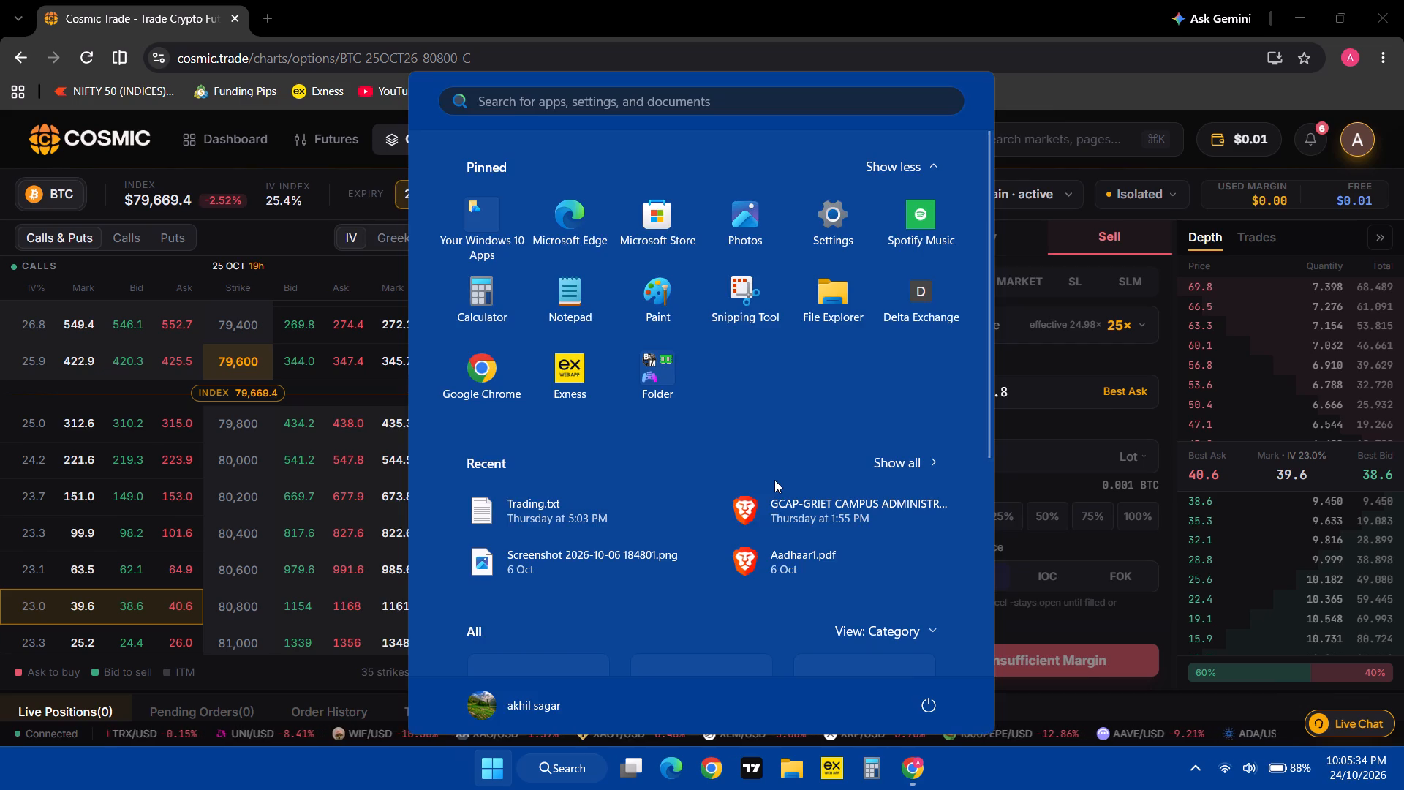
Open Notepad and add the line "CE = 293" below the lot size in the 83600 CE note.
{"action": "type", "text": "note"}
{"action": "key", "text": "Return"}
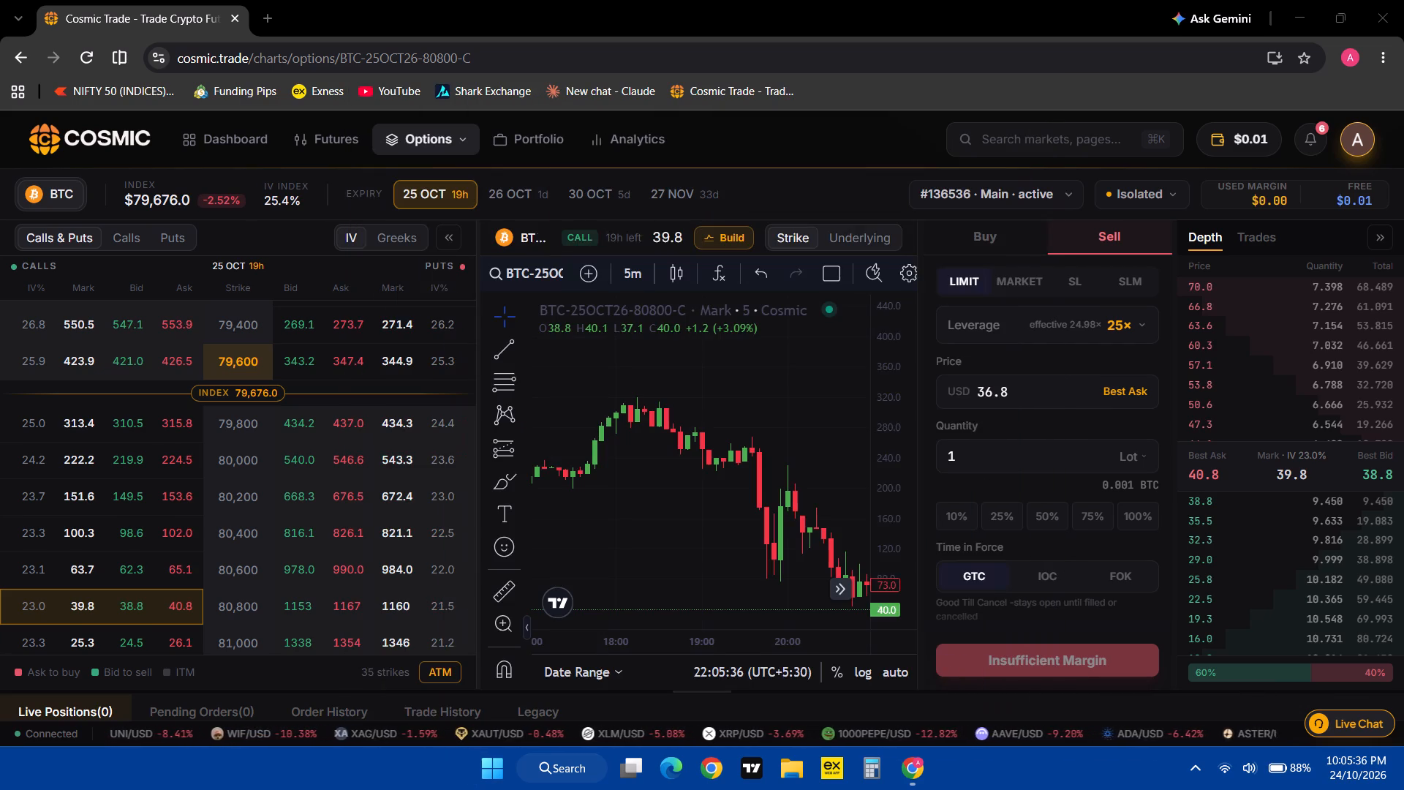
{"action": "key", "text": "Return"}
{"action": "key", "text": "Return"}
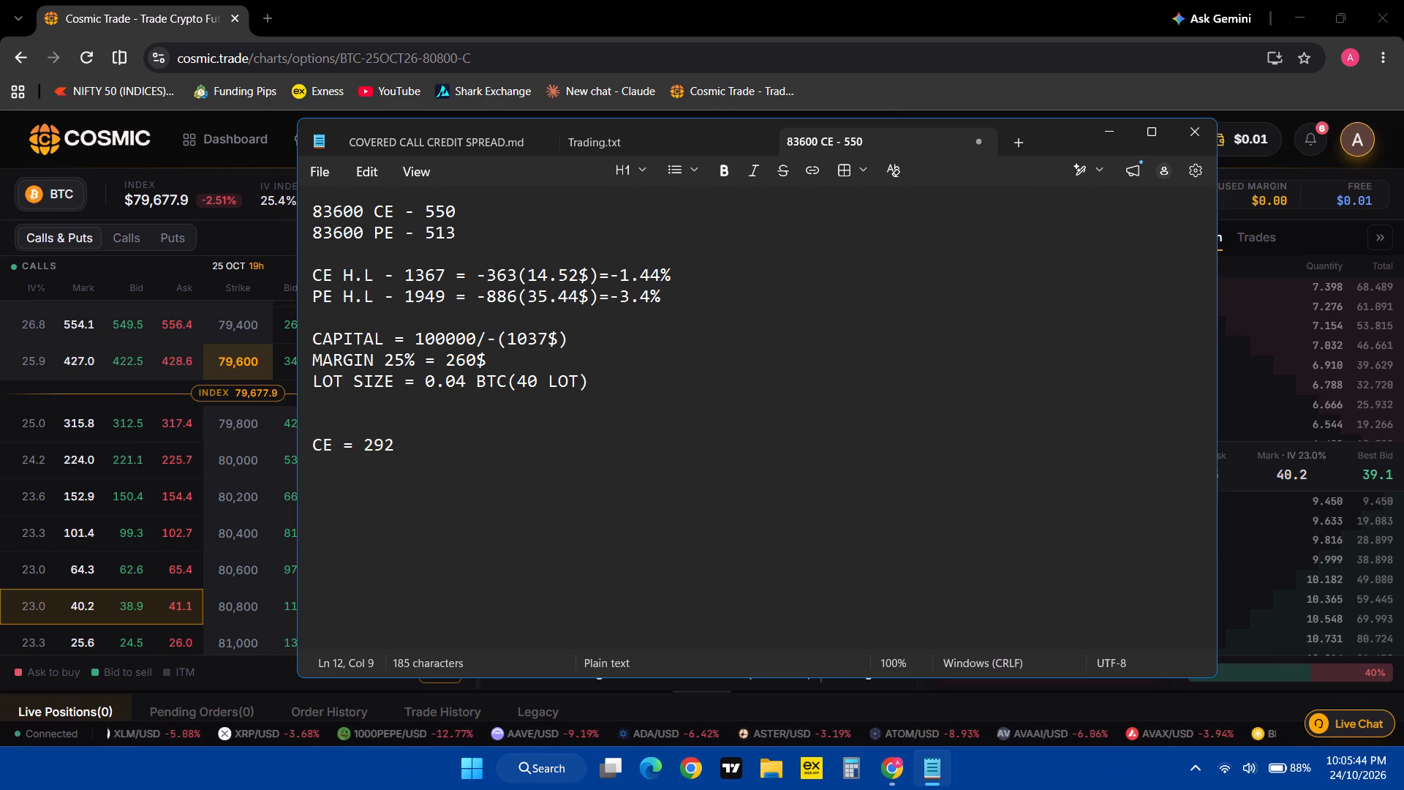
{"action": "key", "text": "BackSpace"}
{"action": "key", "text": "3"}
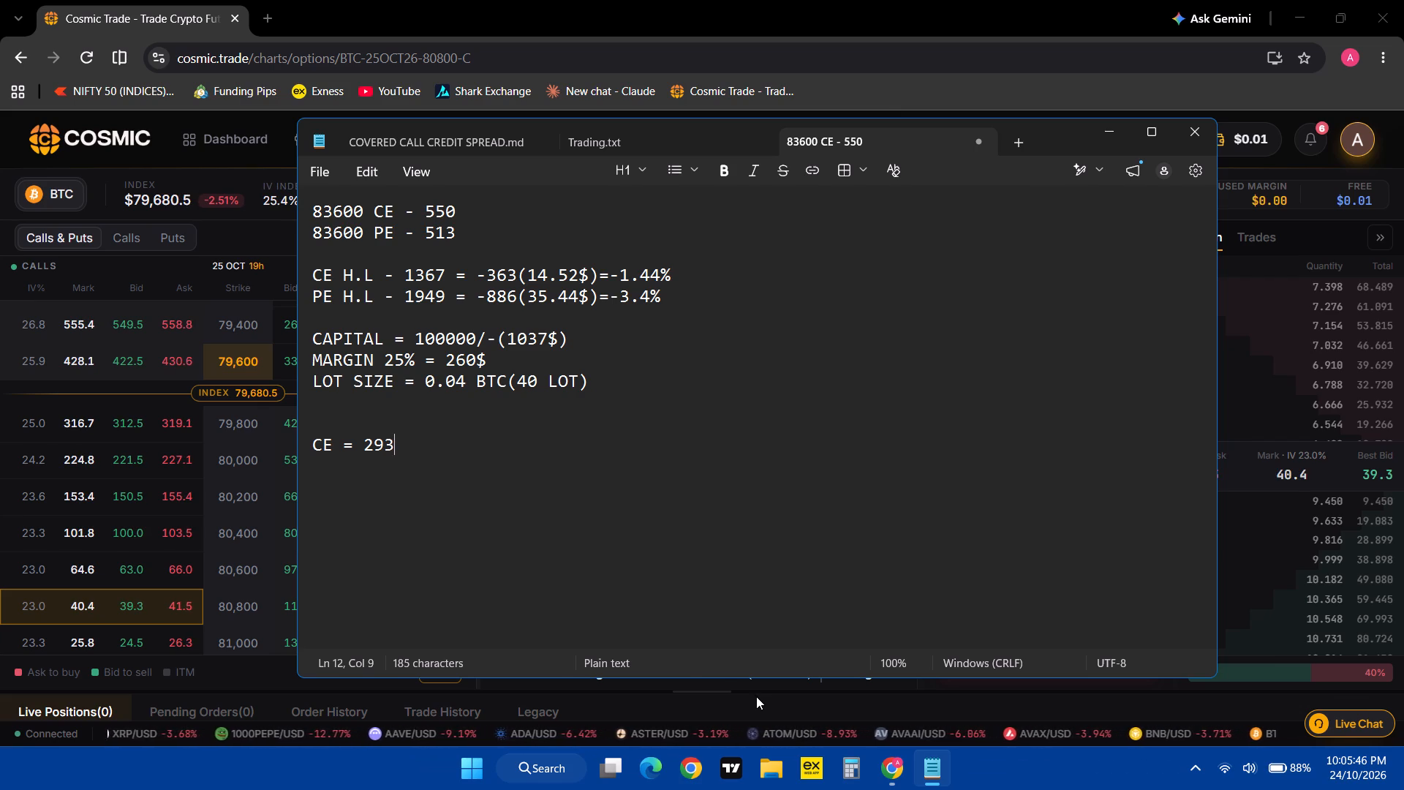
Check the 80,800 call's latest price on its Cosmic chart and append "-40=" to the note's CE line.
{"action": "left_click", "coordinate": [756, 696]}
{"action": "left_click_drag", "start_coordinate": [723, 535], "coordinate": [530, 461]}
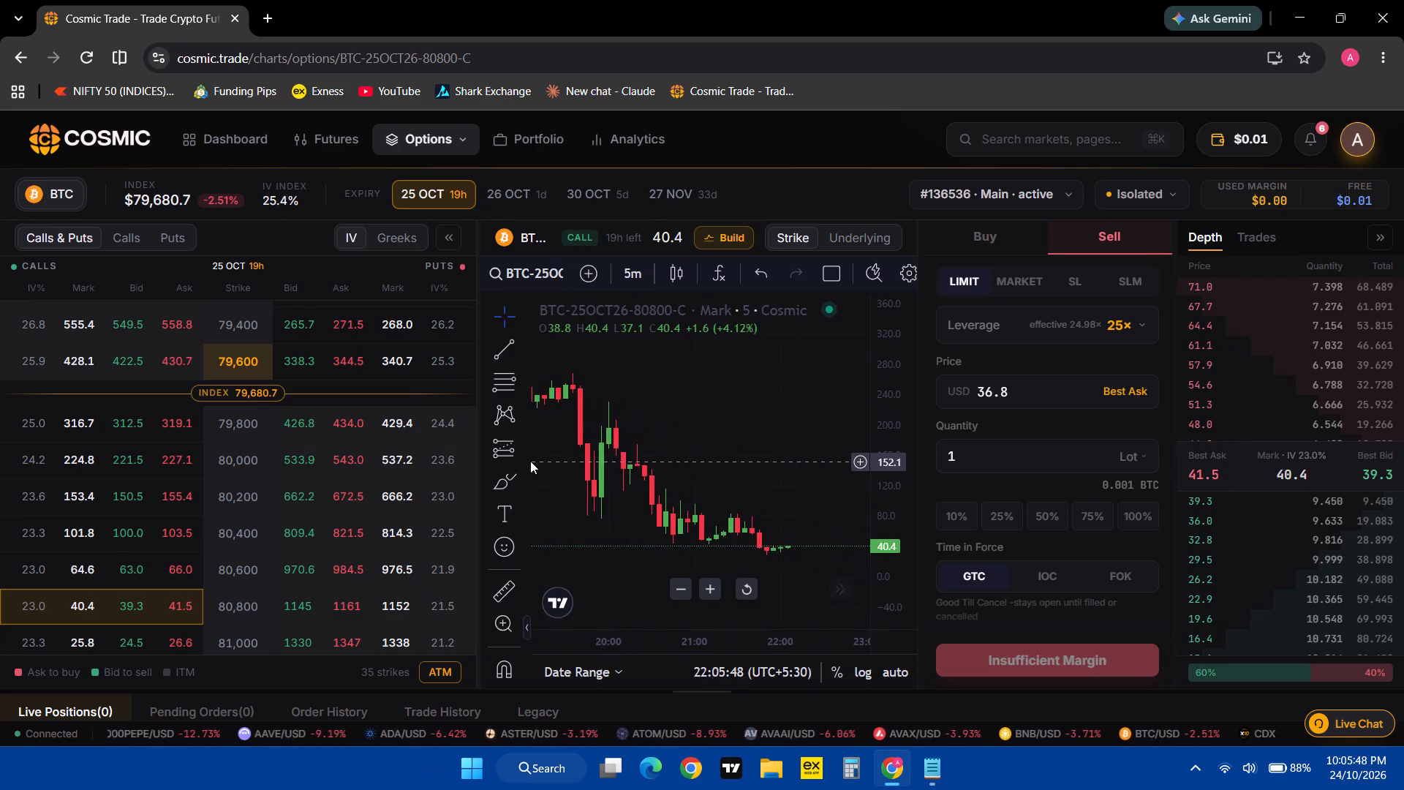
{"action": "left_click_drag", "start_coordinate": [530, 461], "coordinate": [540, 476]}
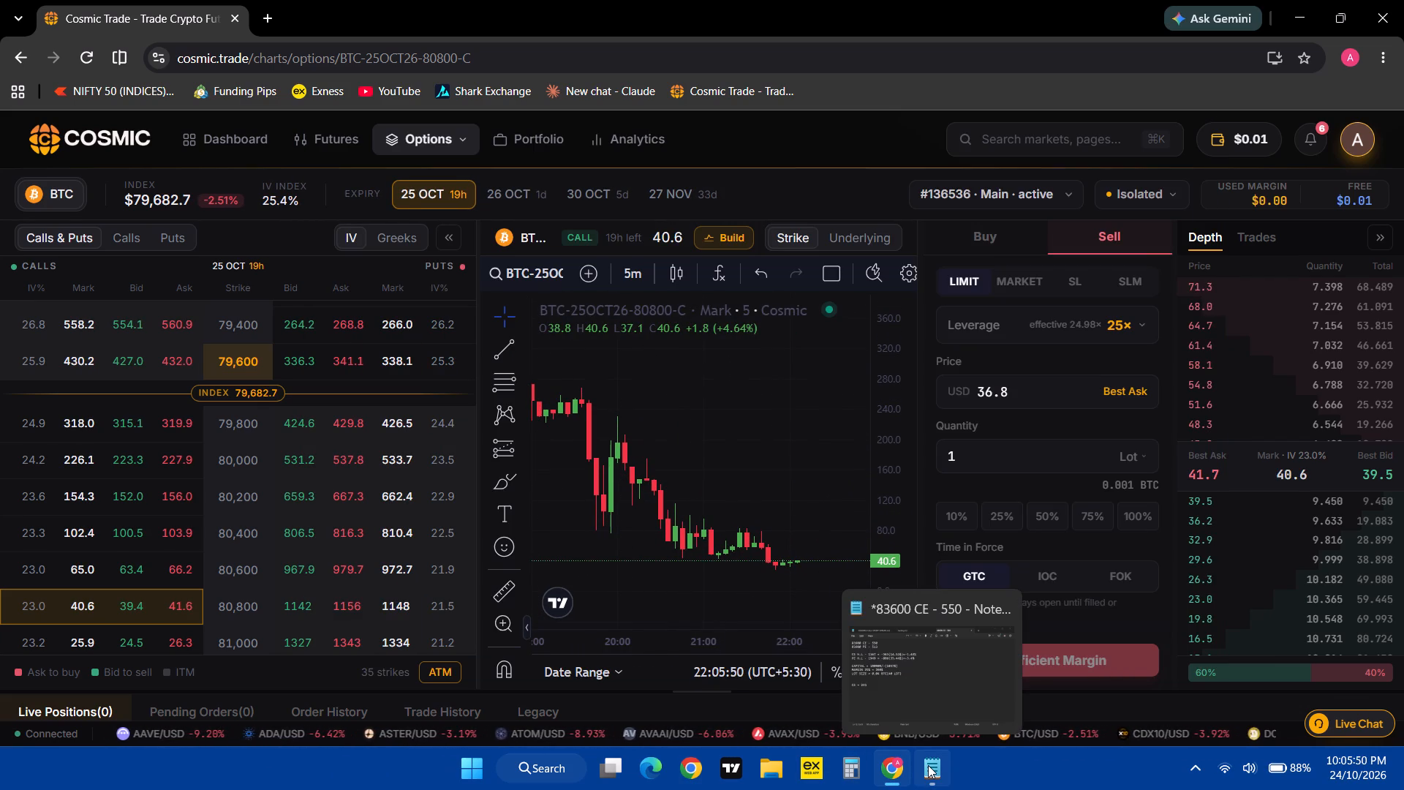
{"action": "left_click", "coordinate": [940, 775]}
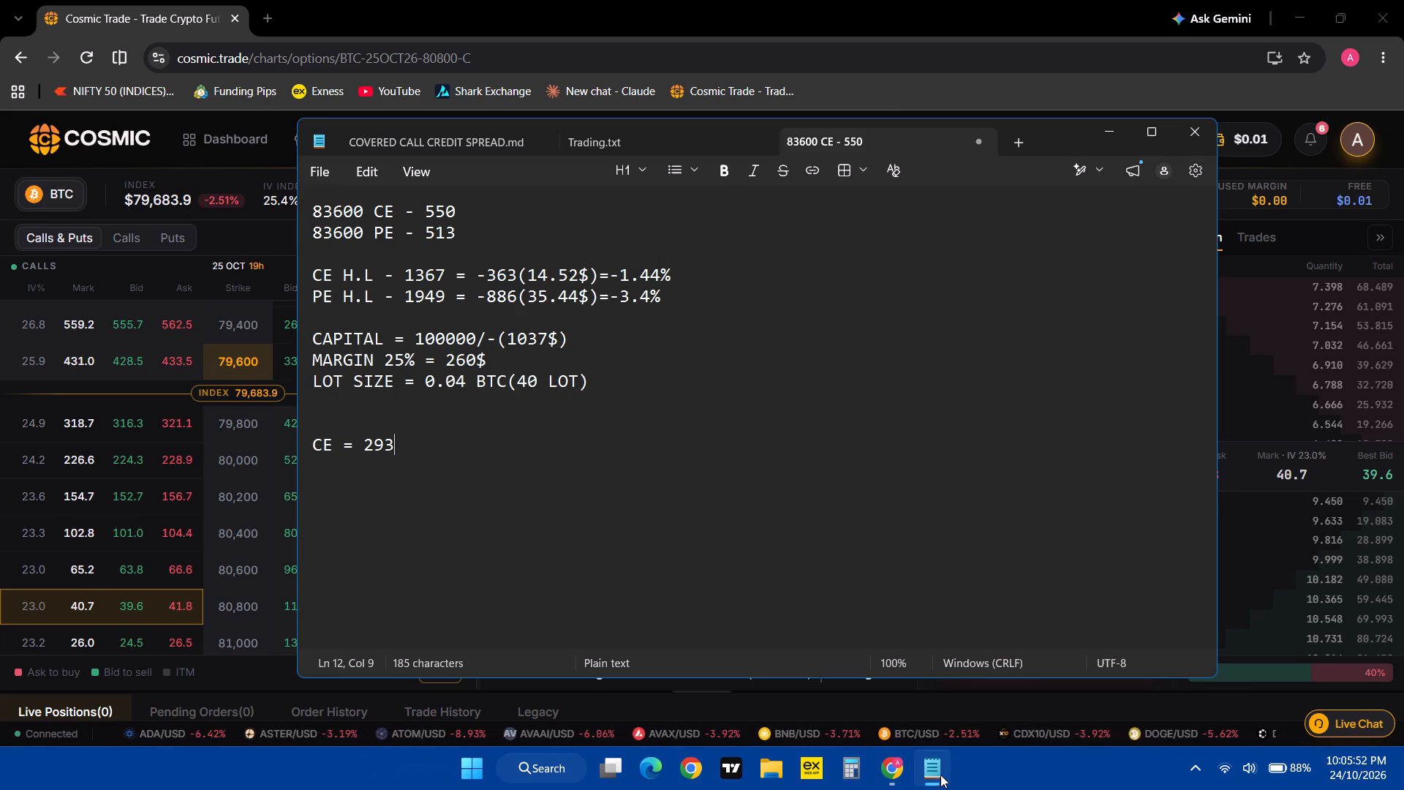
{"action": "type", "text": "-40="}
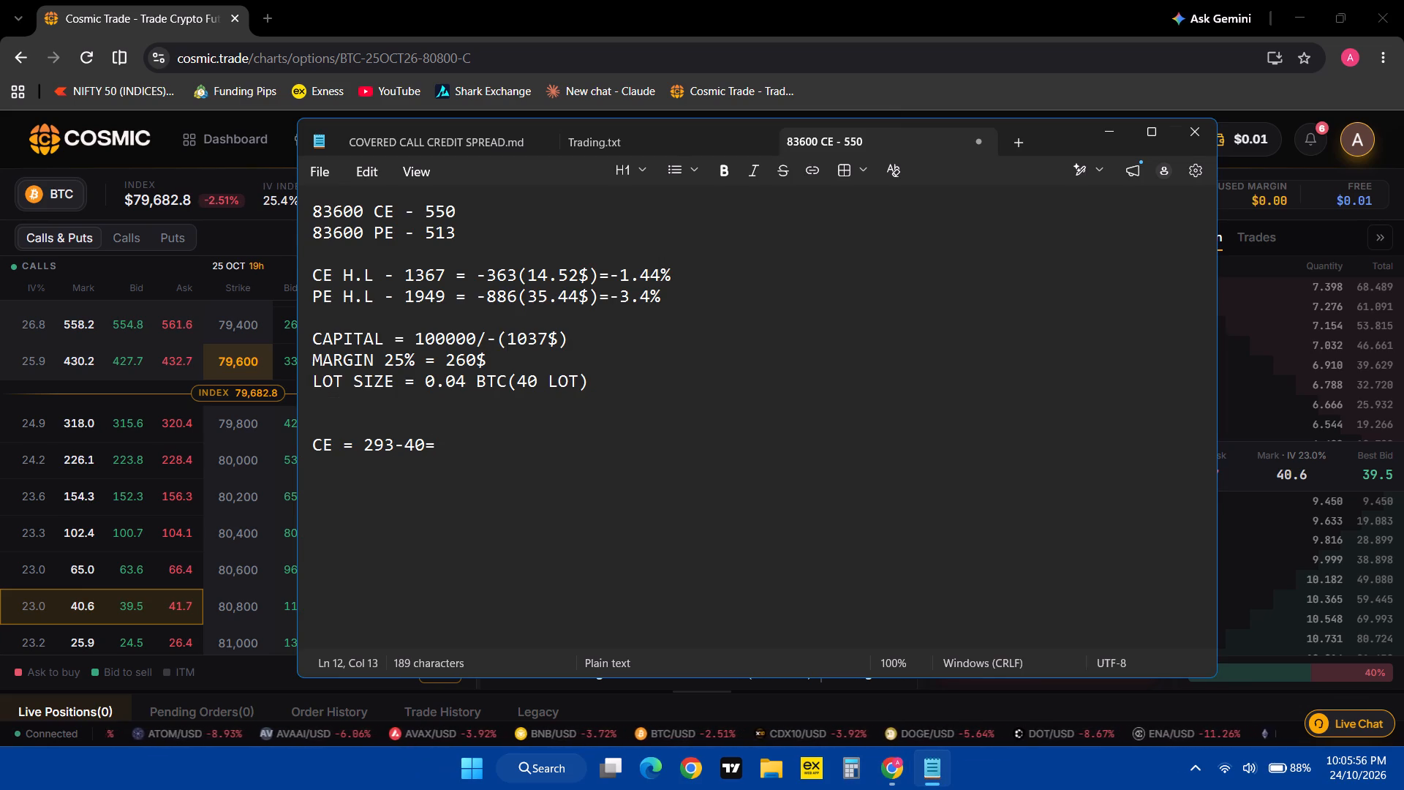
Calculate 293 - 40 in Calculator.
{"action": "left_click", "coordinate": [843, 764]}
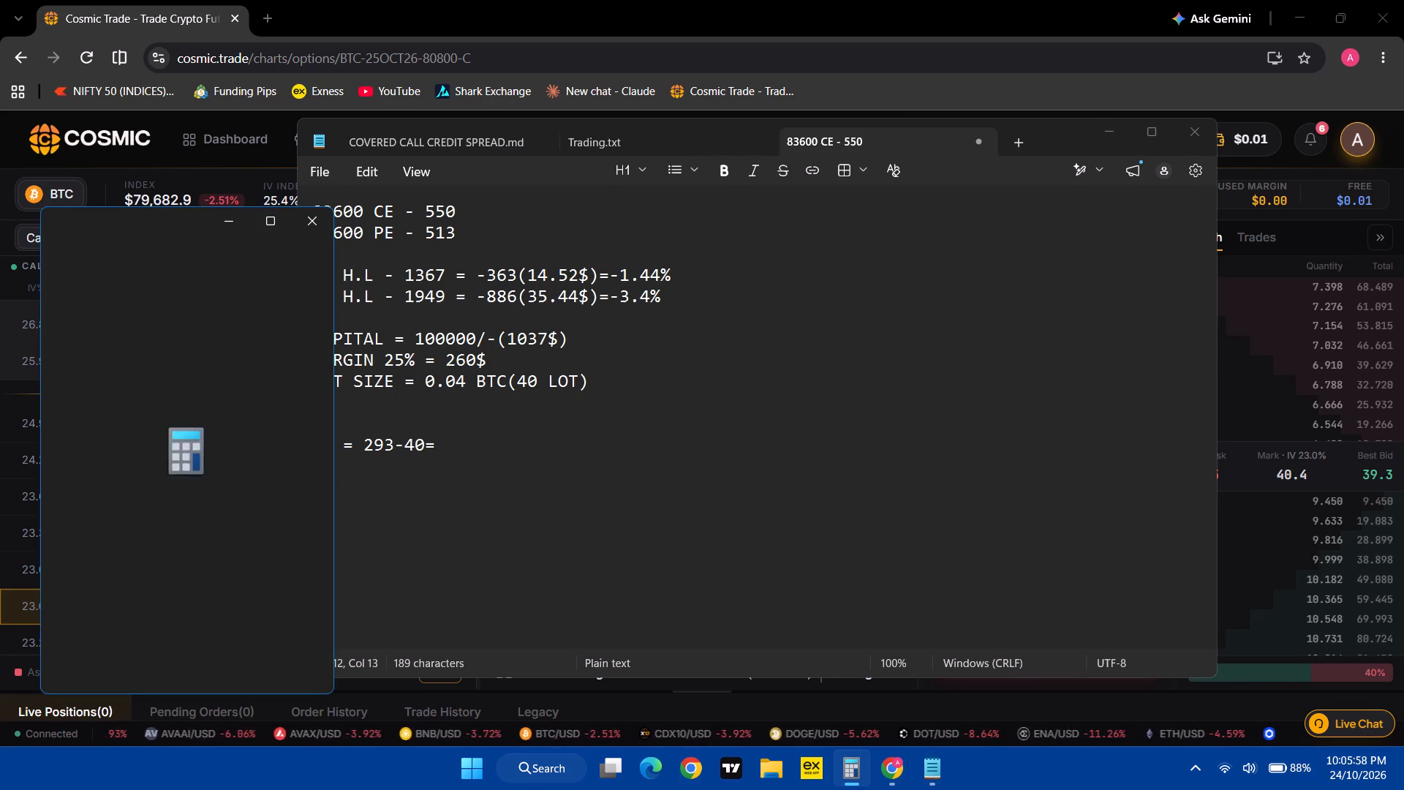
{"action": "type", "text": "292"}
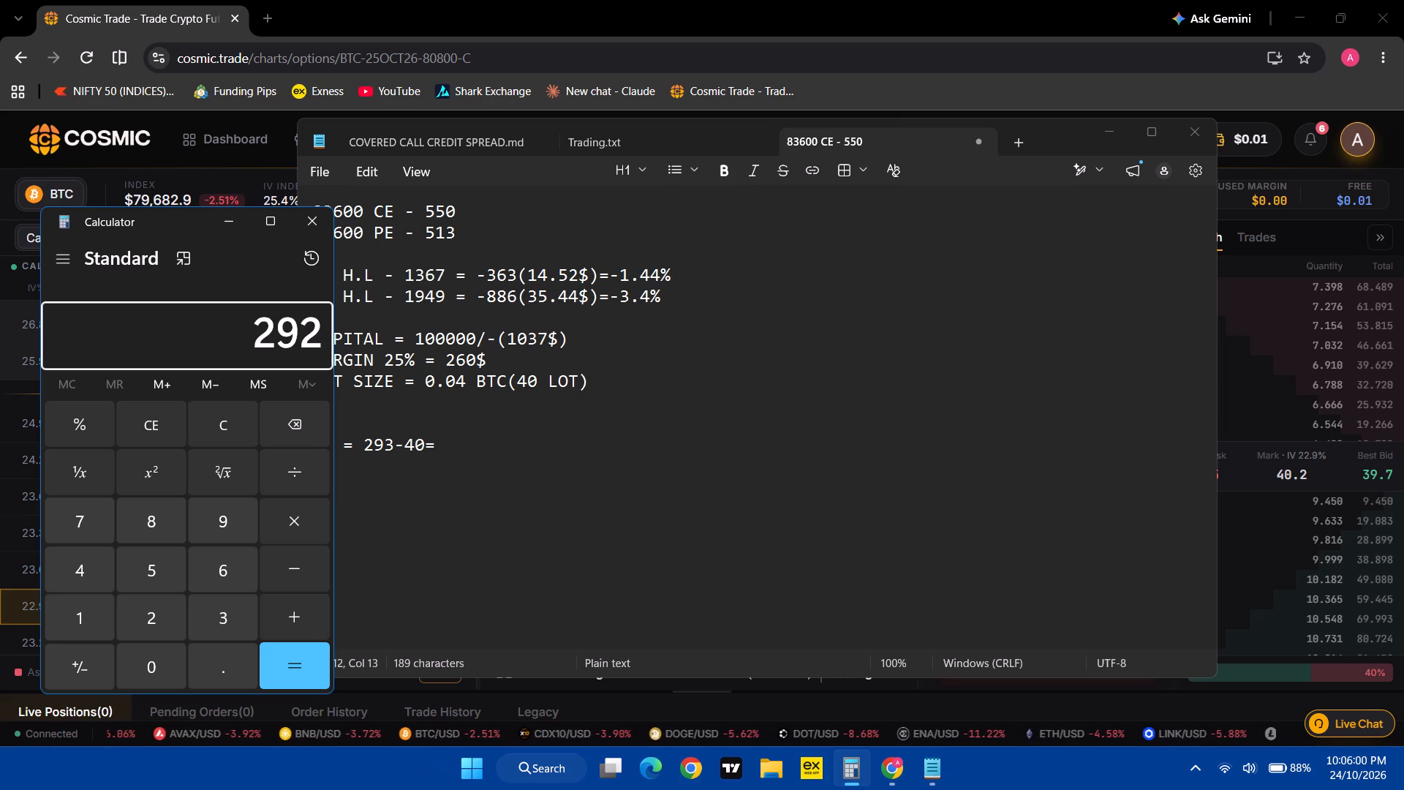
{"action": "key", "text": "BackSpace"}
{"action": "type", "text": "3-40"}
{"action": "key", "text": "Return"}
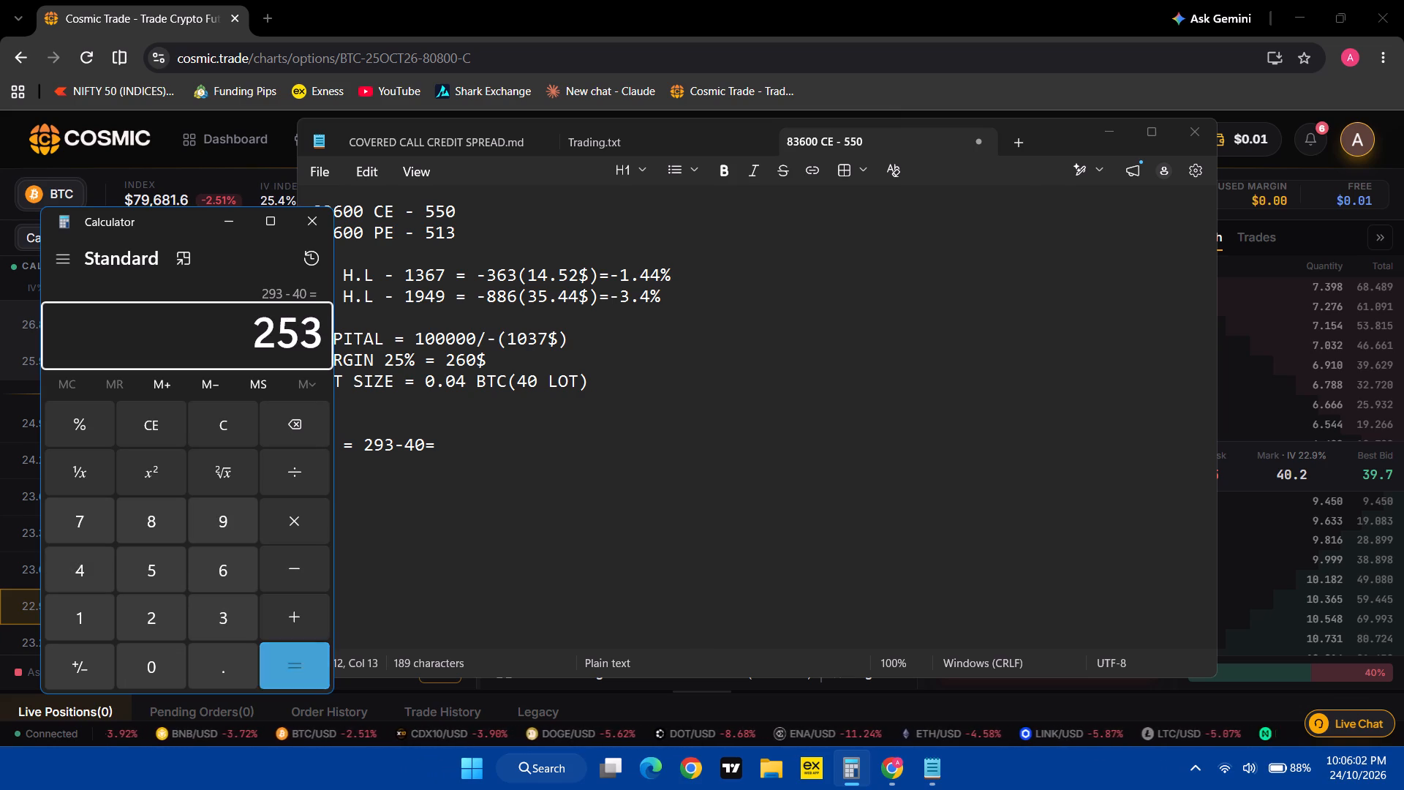
Complete the note's CE line with 253 and start a new line "PE = " below it.
{"action": "left_click", "coordinate": [643, 439]}
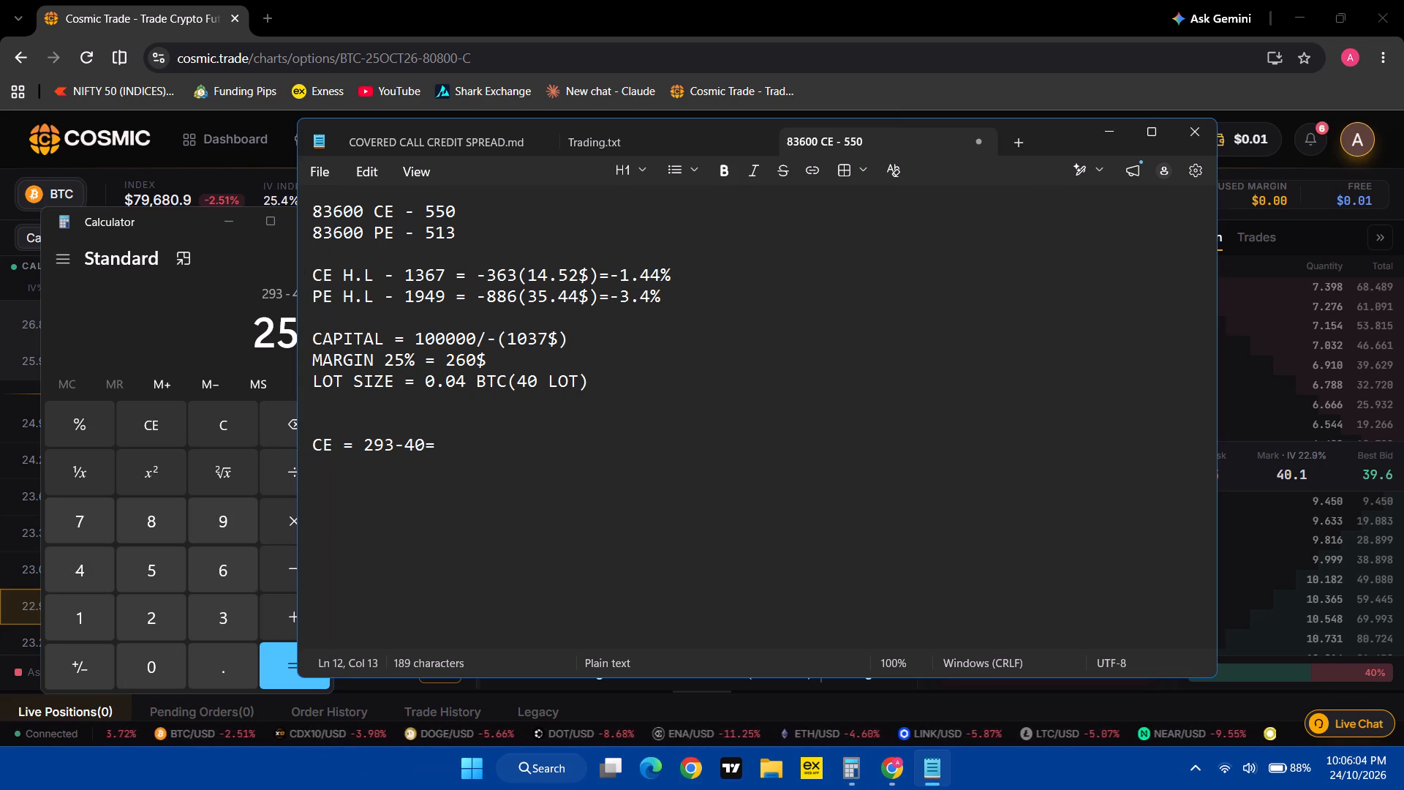
{"action": "type", "text": "253"}
{"action": "key", "text": "Return"}
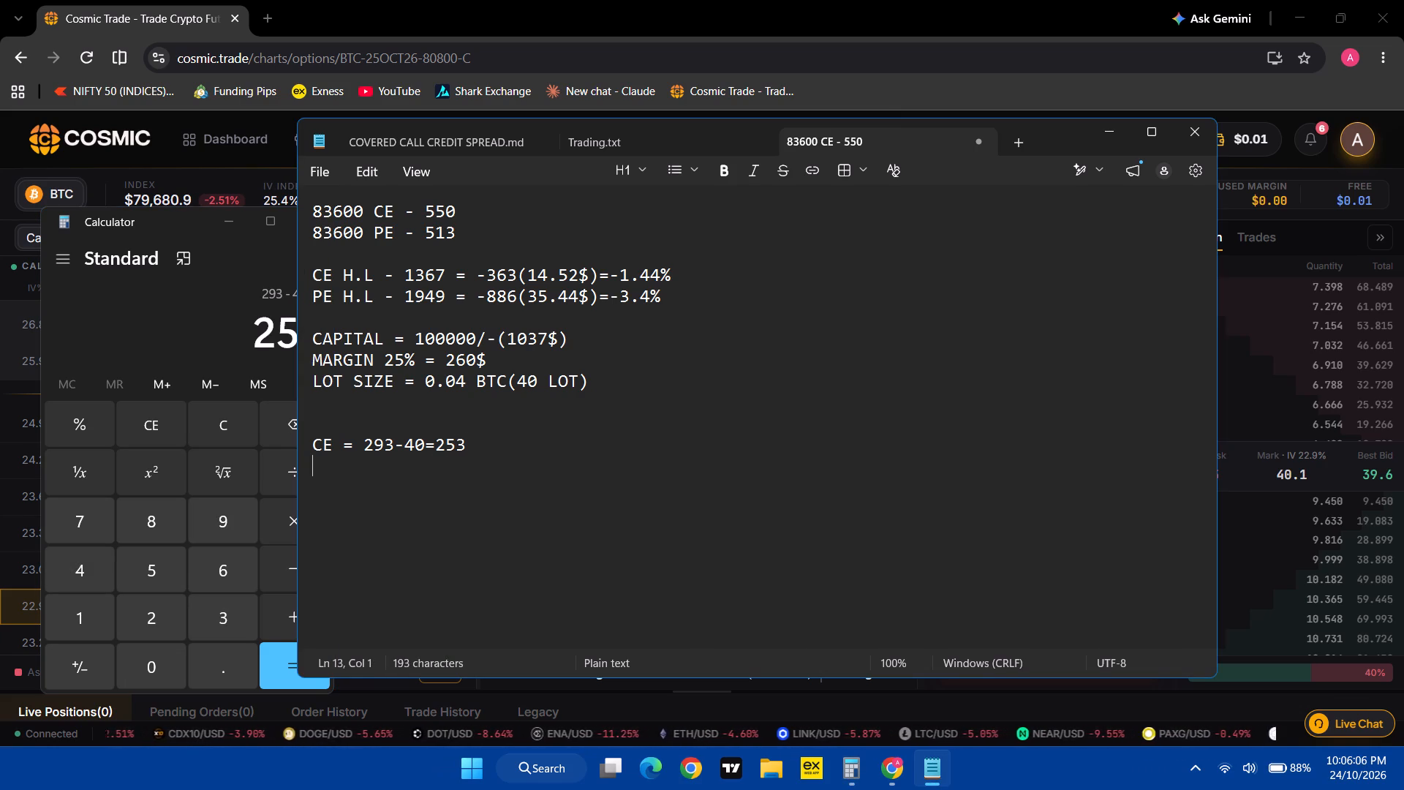
{"action": "type", "text": "PE ="}
{"action": "key", "text": "space"}
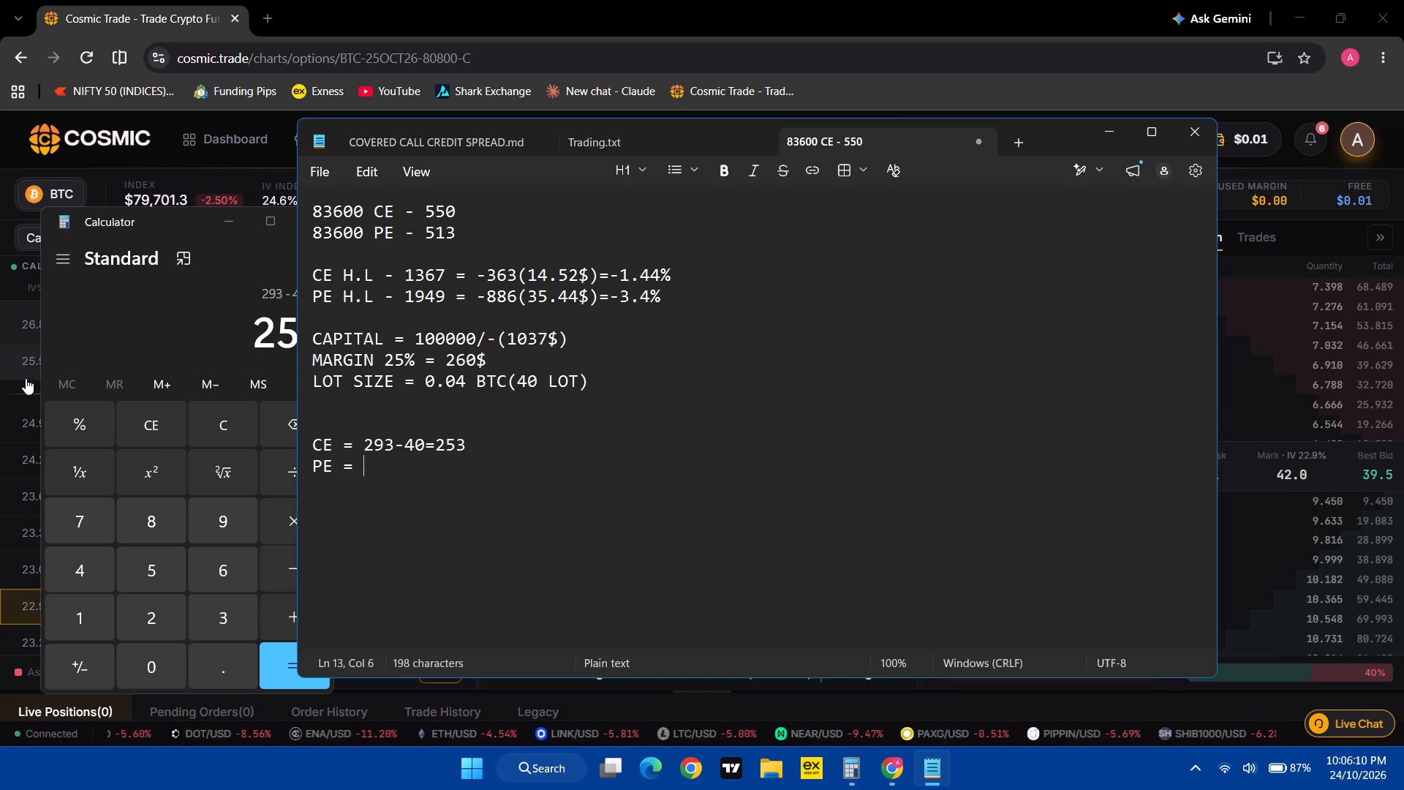
Return to the Cosmic chart, select the 25 OCT 80,800 put at its bid, and examine its 18:00 and latest candles.
{"action": "left_click", "coordinate": [20, 400]}
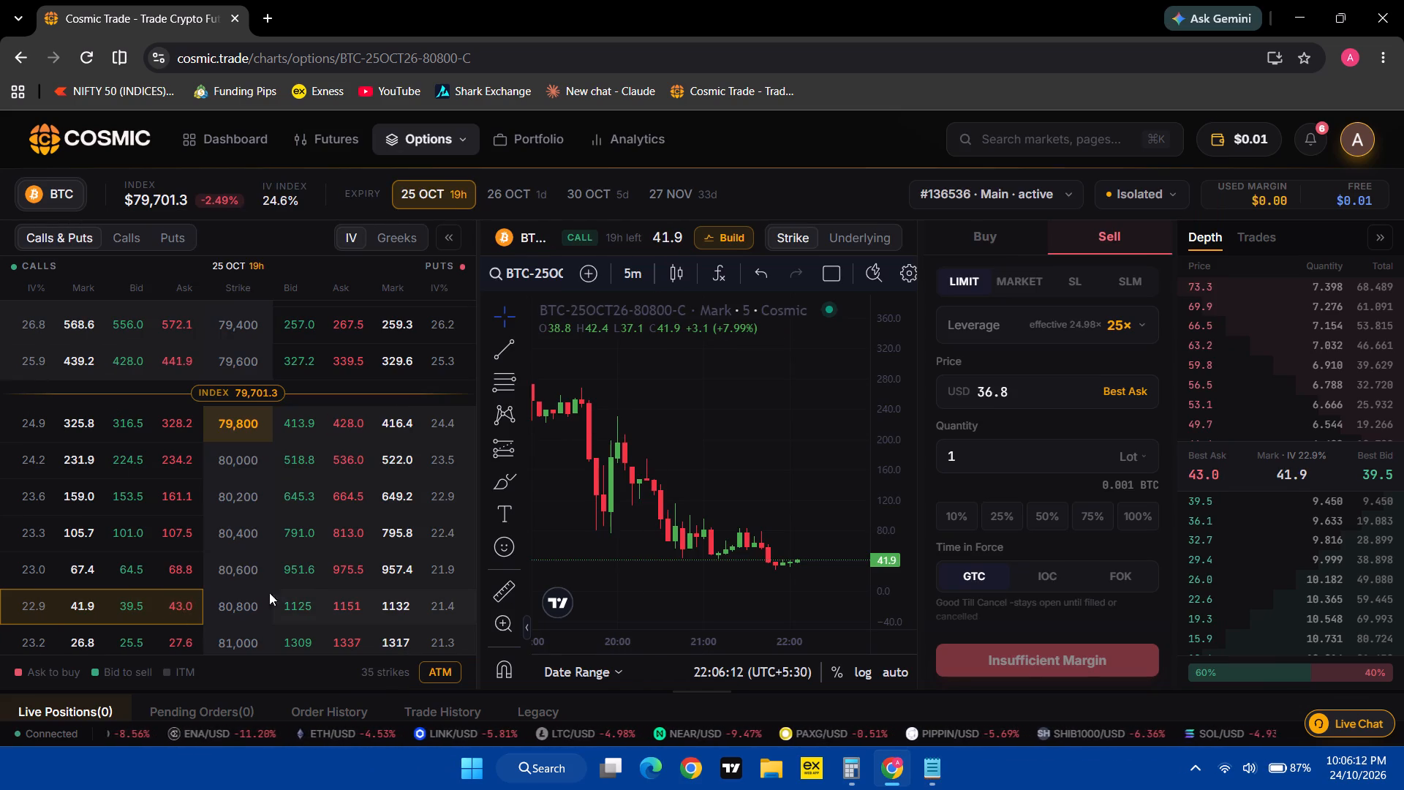
{"action": "left_click", "coordinate": [301, 604]}
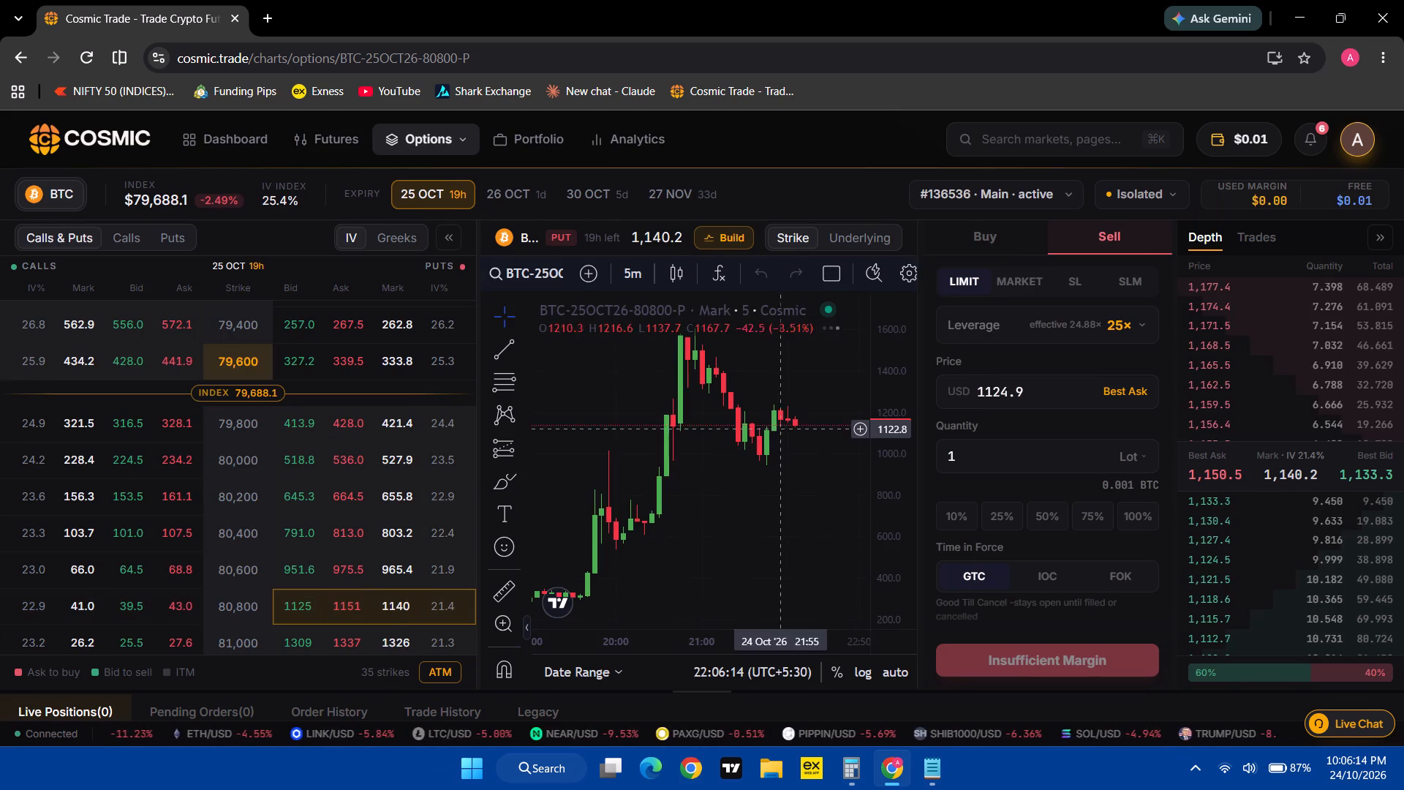
{"action": "left_click_drag", "start_coordinate": [886, 358], "coordinate": [868, 527]}
{"action": "left_click_drag", "start_coordinate": [660, 524], "coordinate": [765, 513]}
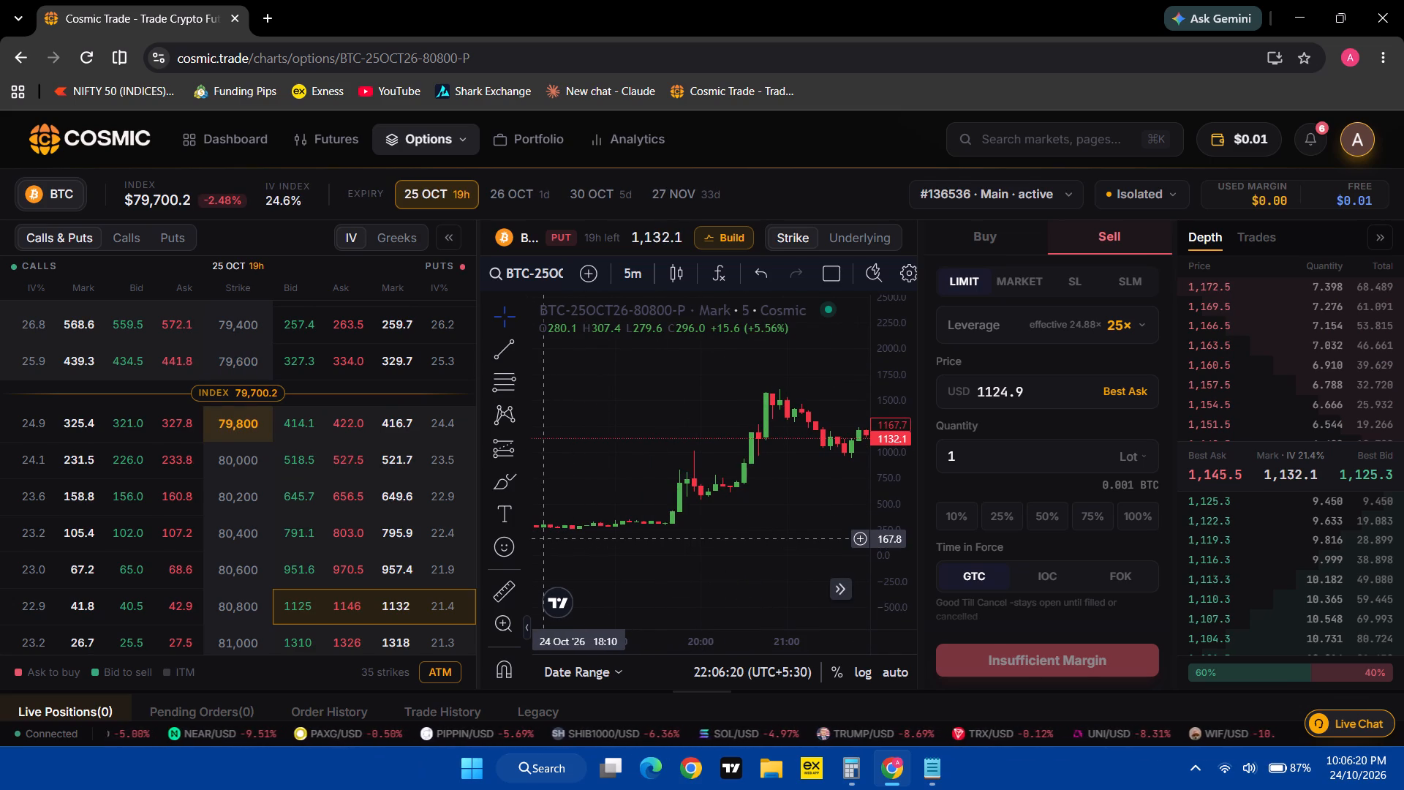
{"action": "left_click_drag", "start_coordinate": [543, 538], "coordinate": [556, 538]}
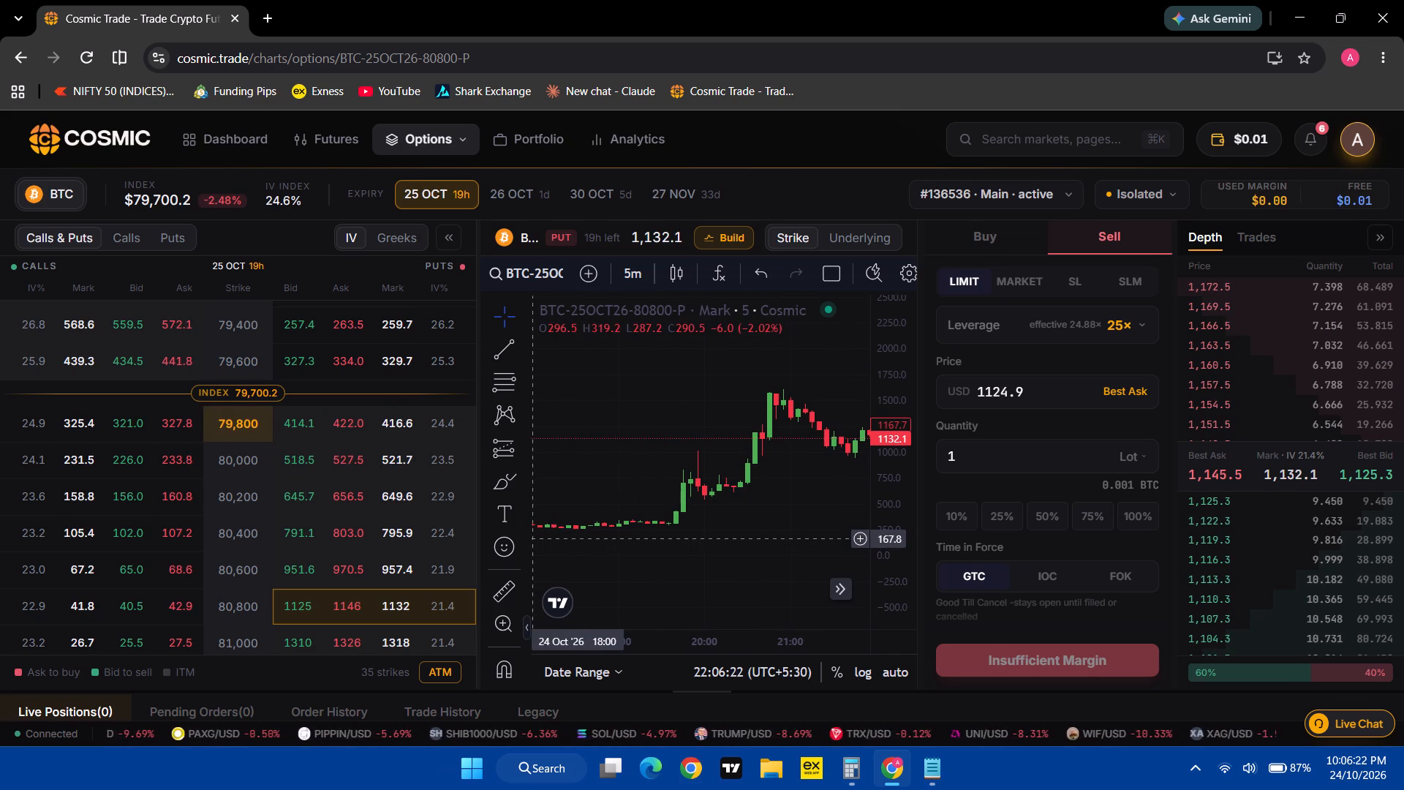
{"action": "left_click_drag", "start_coordinate": [533, 538], "coordinate": [580, 541]}
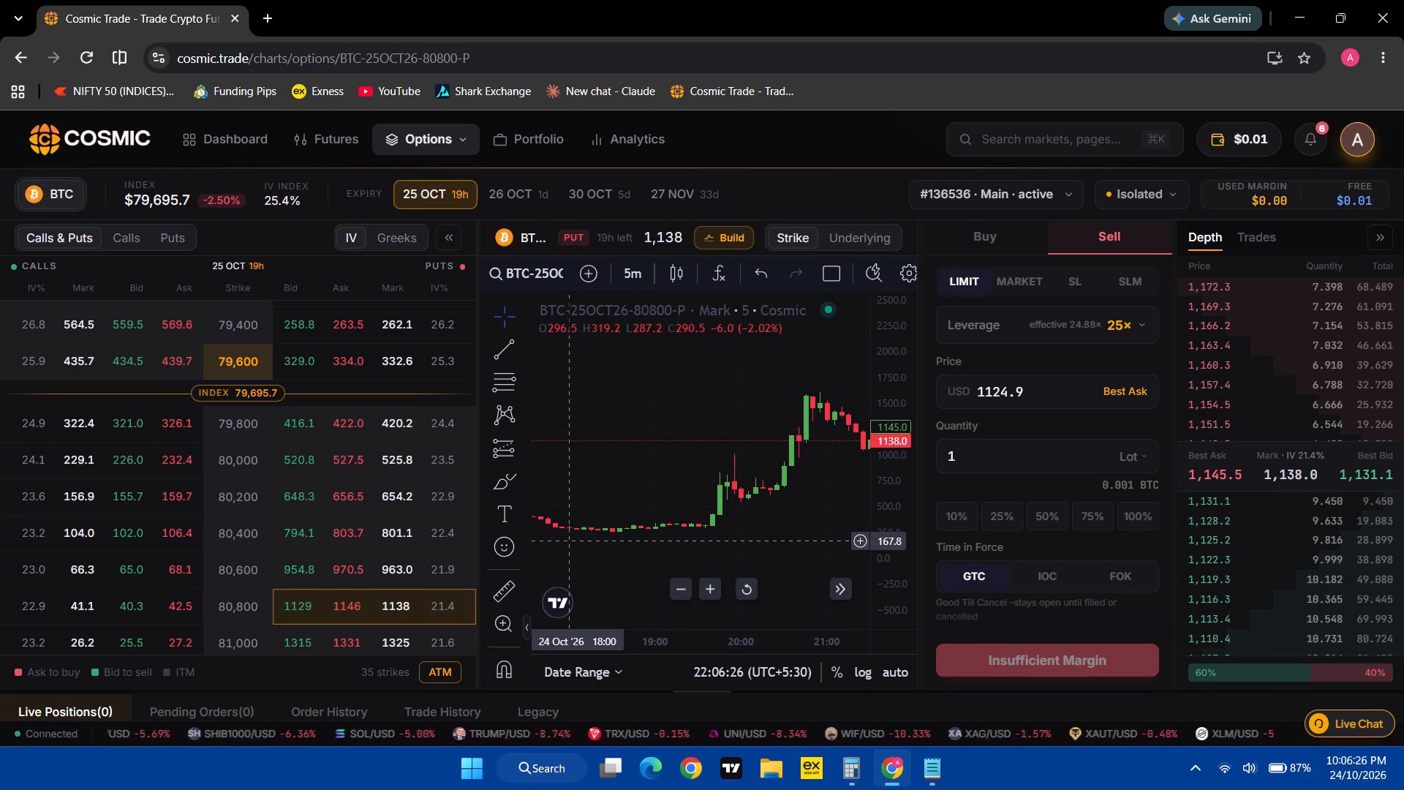
{"action": "left_click_drag", "start_coordinate": [801, 519], "coordinate": [651, 519]}
Calculate 297 - 1129 in Calculator.
{"action": "left_click", "coordinate": [834, 789]}
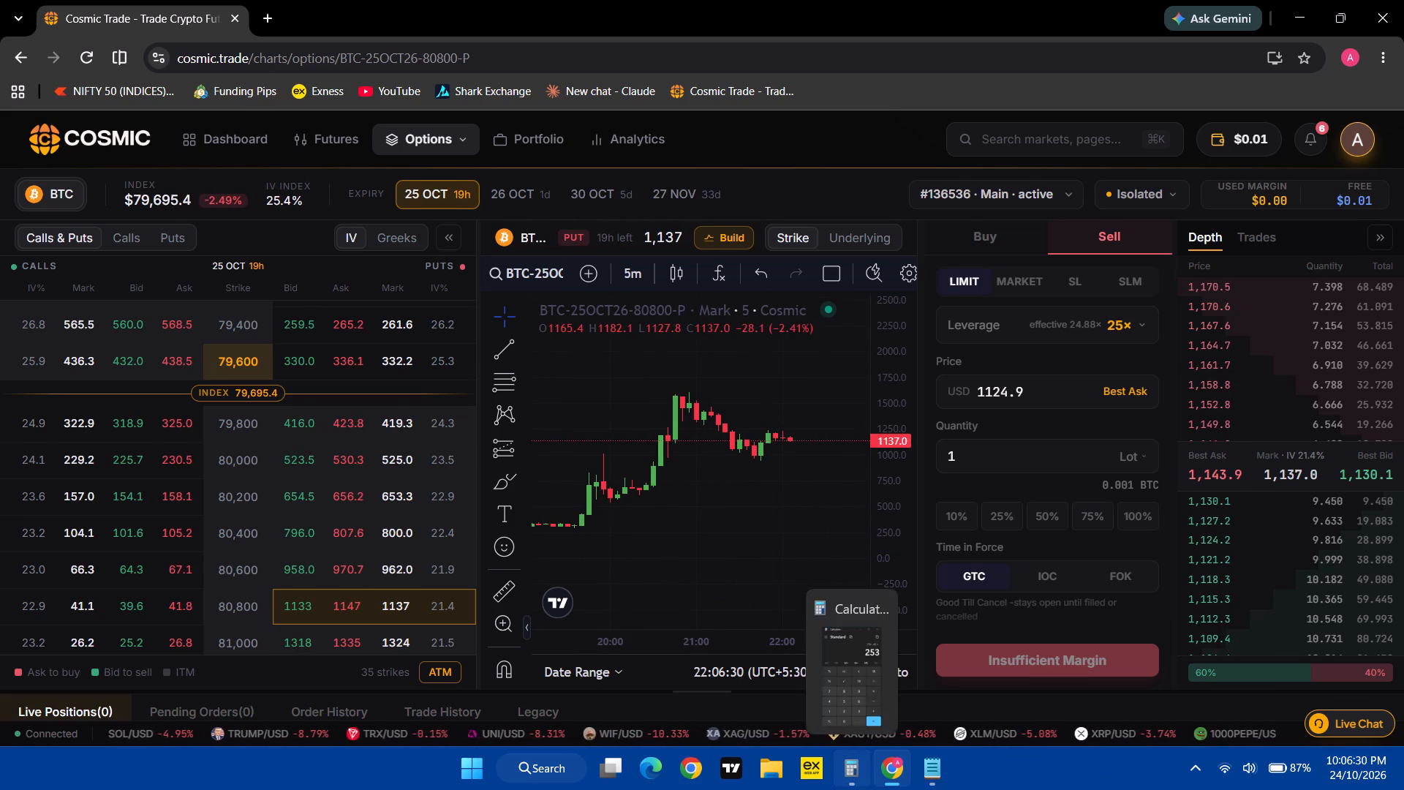
{"action": "left_click", "coordinate": [224, 431]}
{"action": "type", "text": "297"}
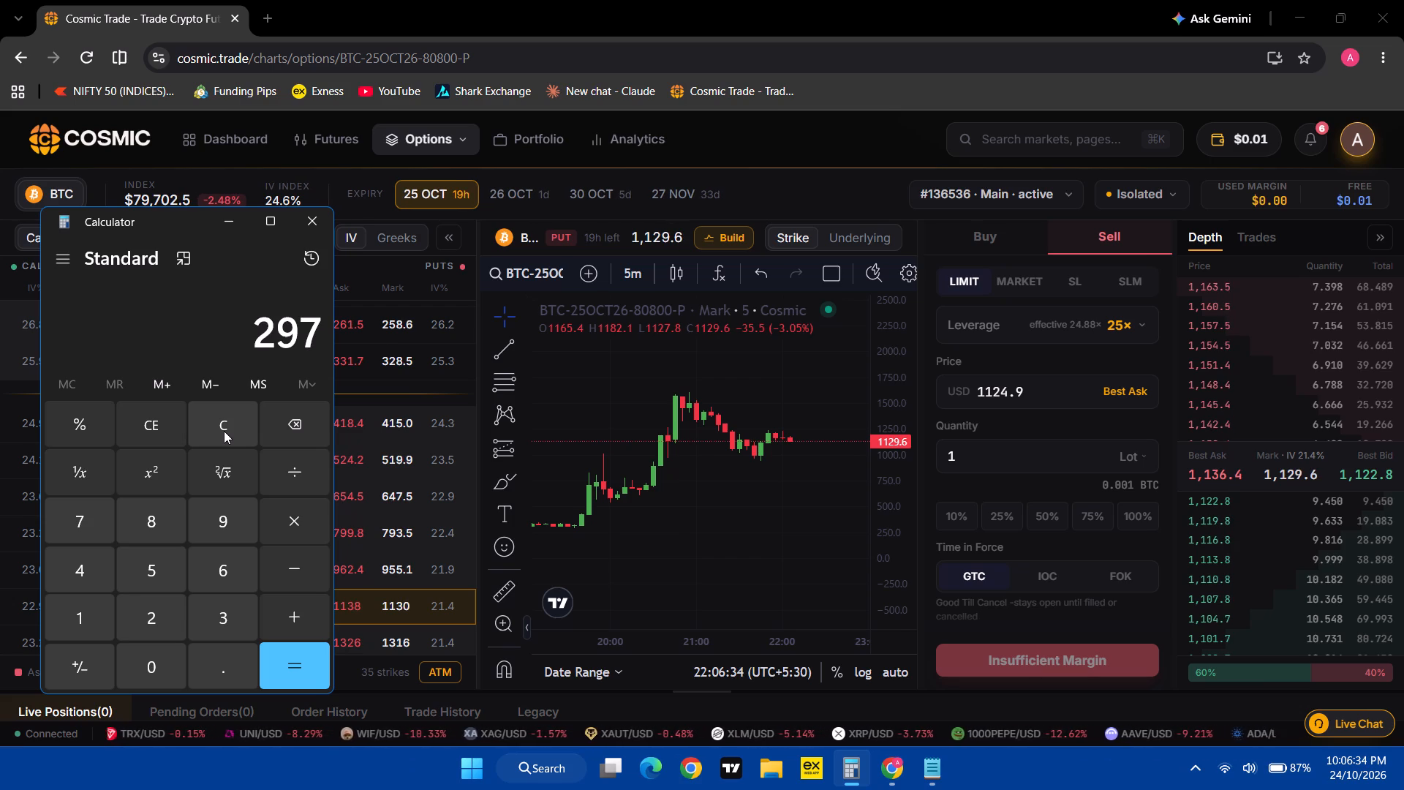
{"action": "type", "text": "-112"}
{"action": "key", "text": "9"}
{"action": "key", "text": "Return"}
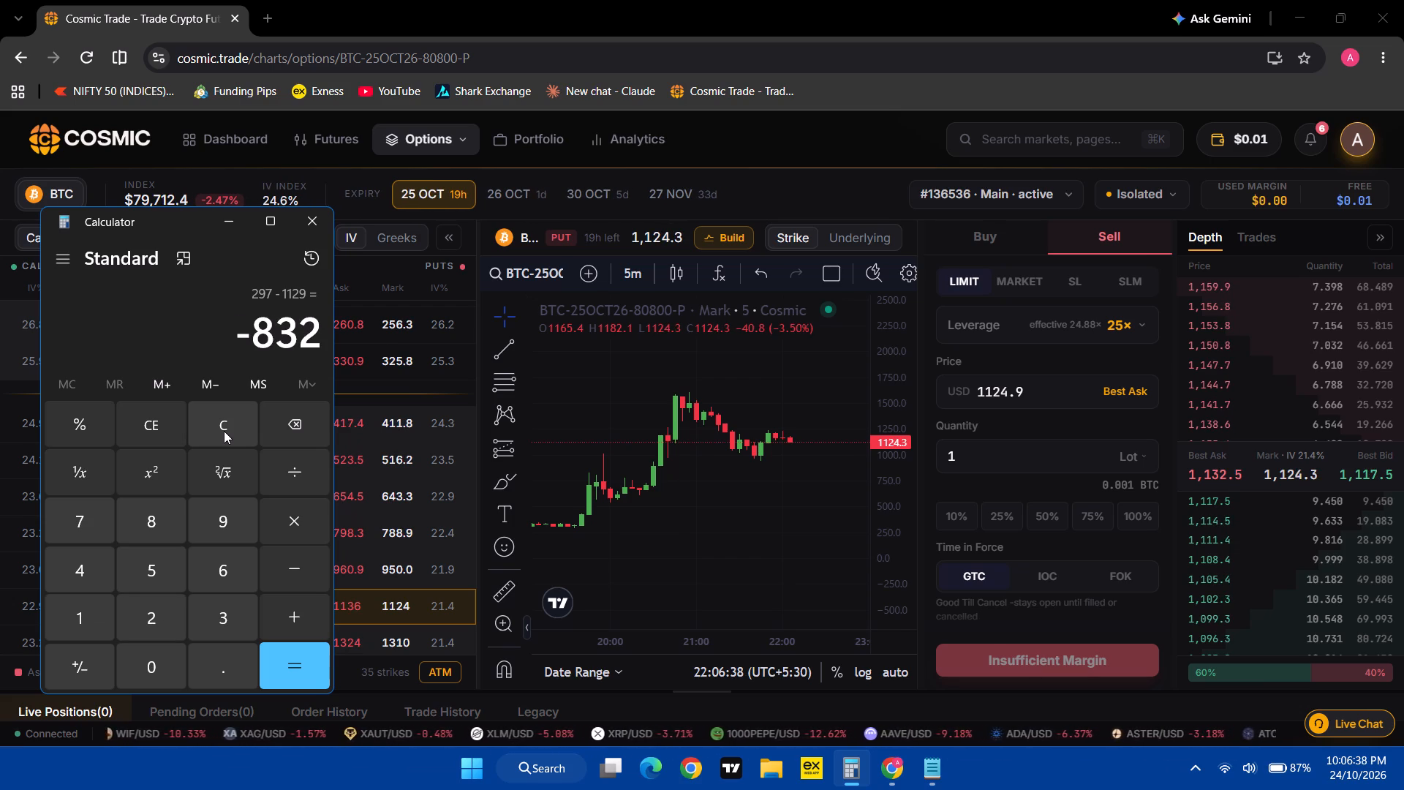
Check the CE result in the note and add 253 to the put's calculated difference.
{"action": "key", "text": "shift+plus"}
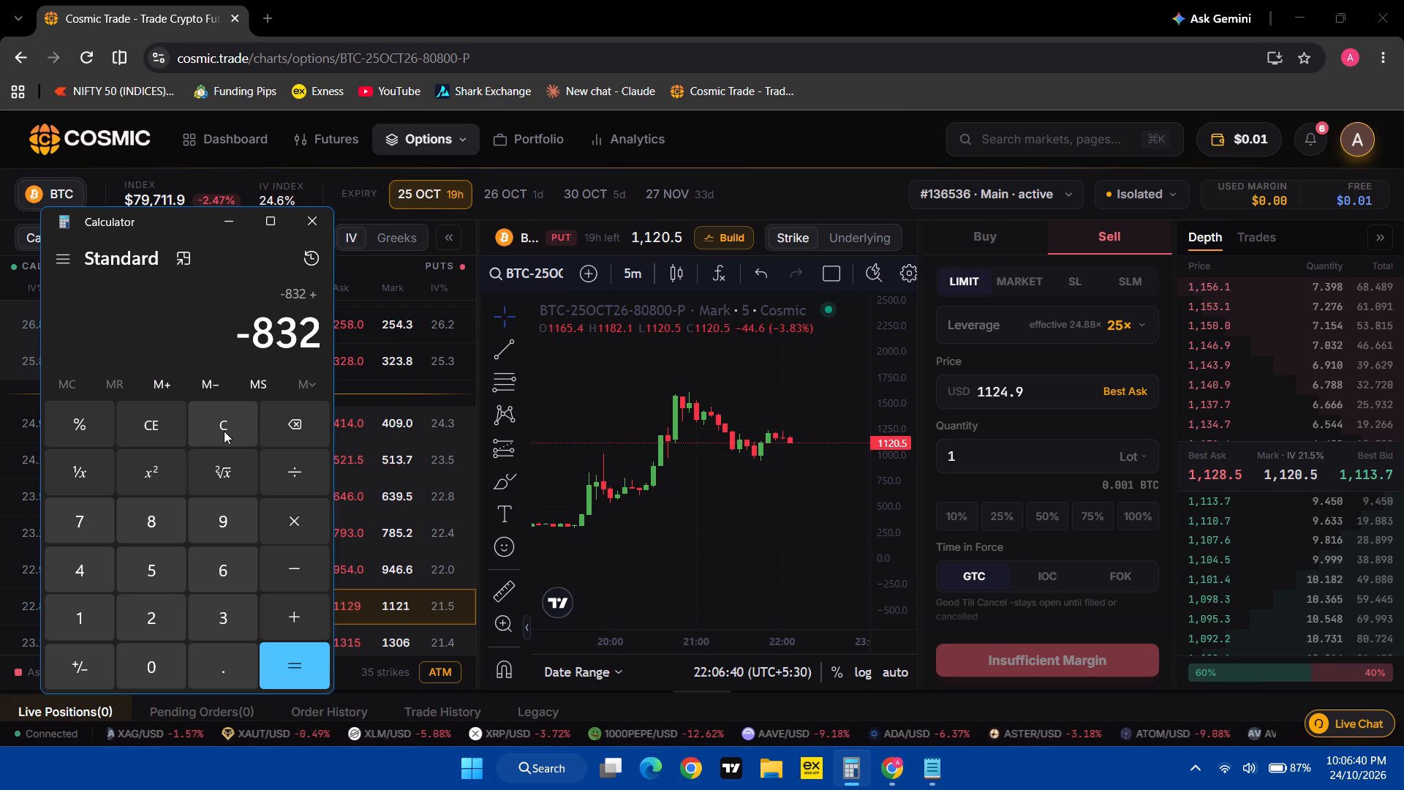
{"action": "left_click", "coordinate": [940, 780]}
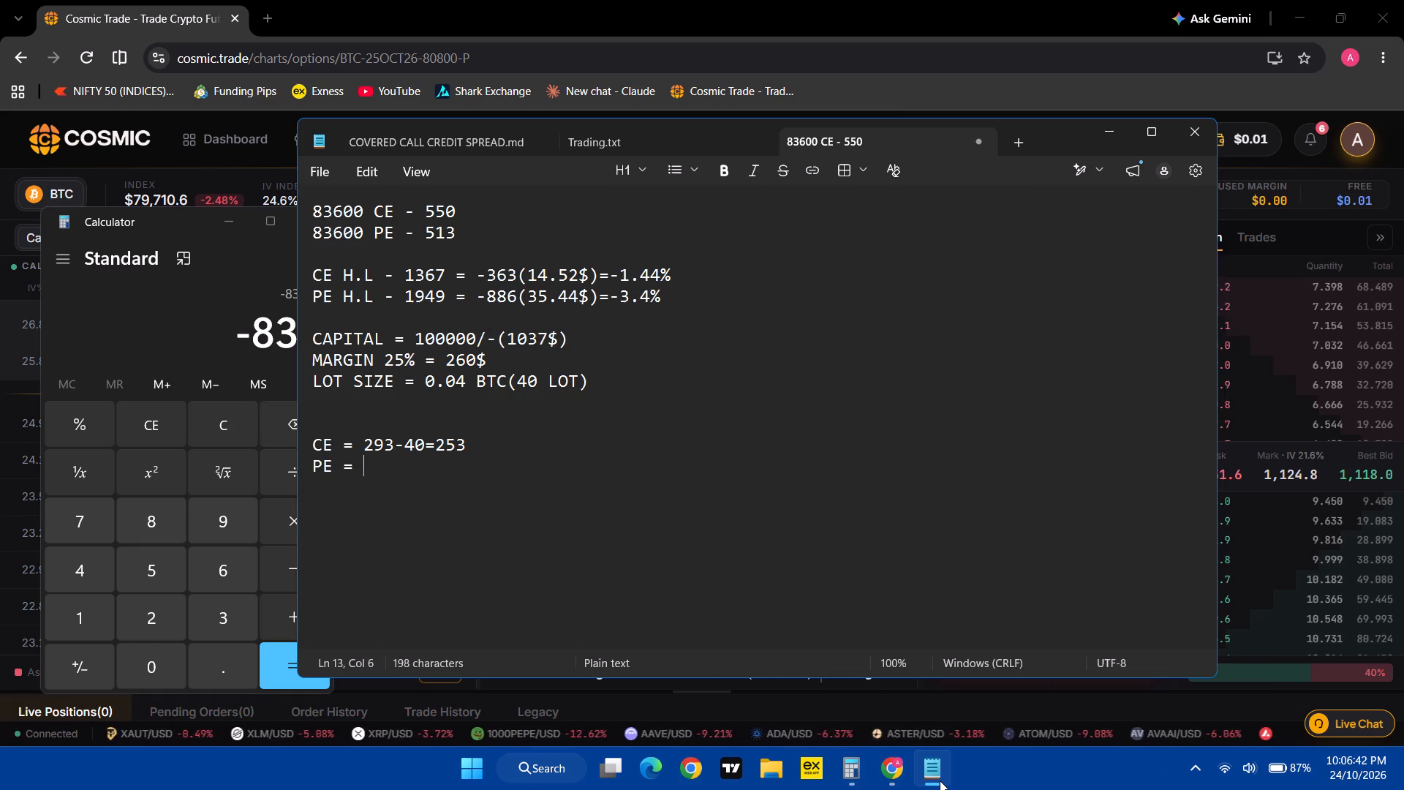
{"action": "left_click", "coordinate": [940, 780]}
{"action": "type", "text": "253"}
{"action": "key", "text": "Return"}
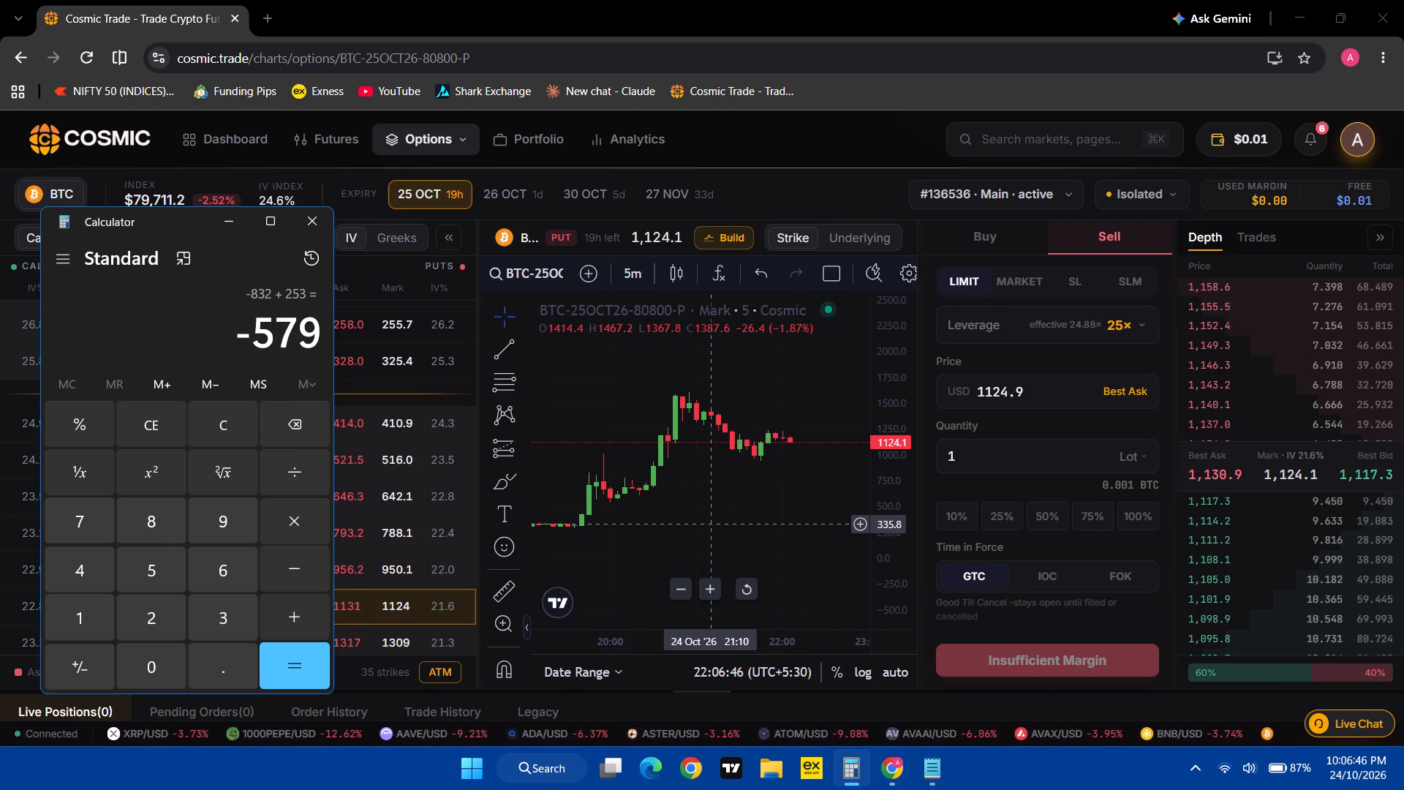
Recheck the 80,800 put's earlier and latest candles on the Cosmic chart against the calculated result.
{"action": "left_click", "coordinate": [738, 494]}
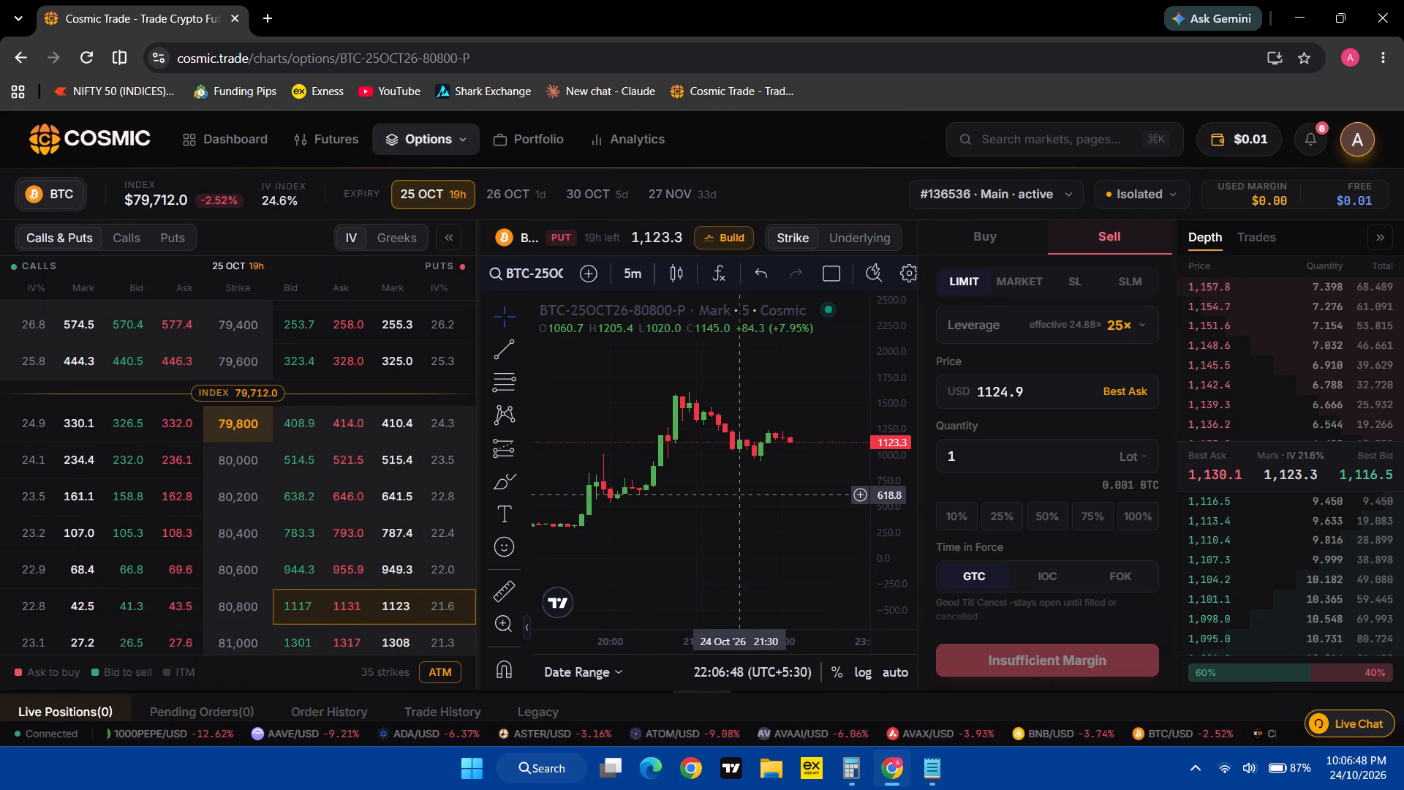
{"action": "left_click_drag", "start_coordinate": [658, 525], "coordinate": [881, 522]}
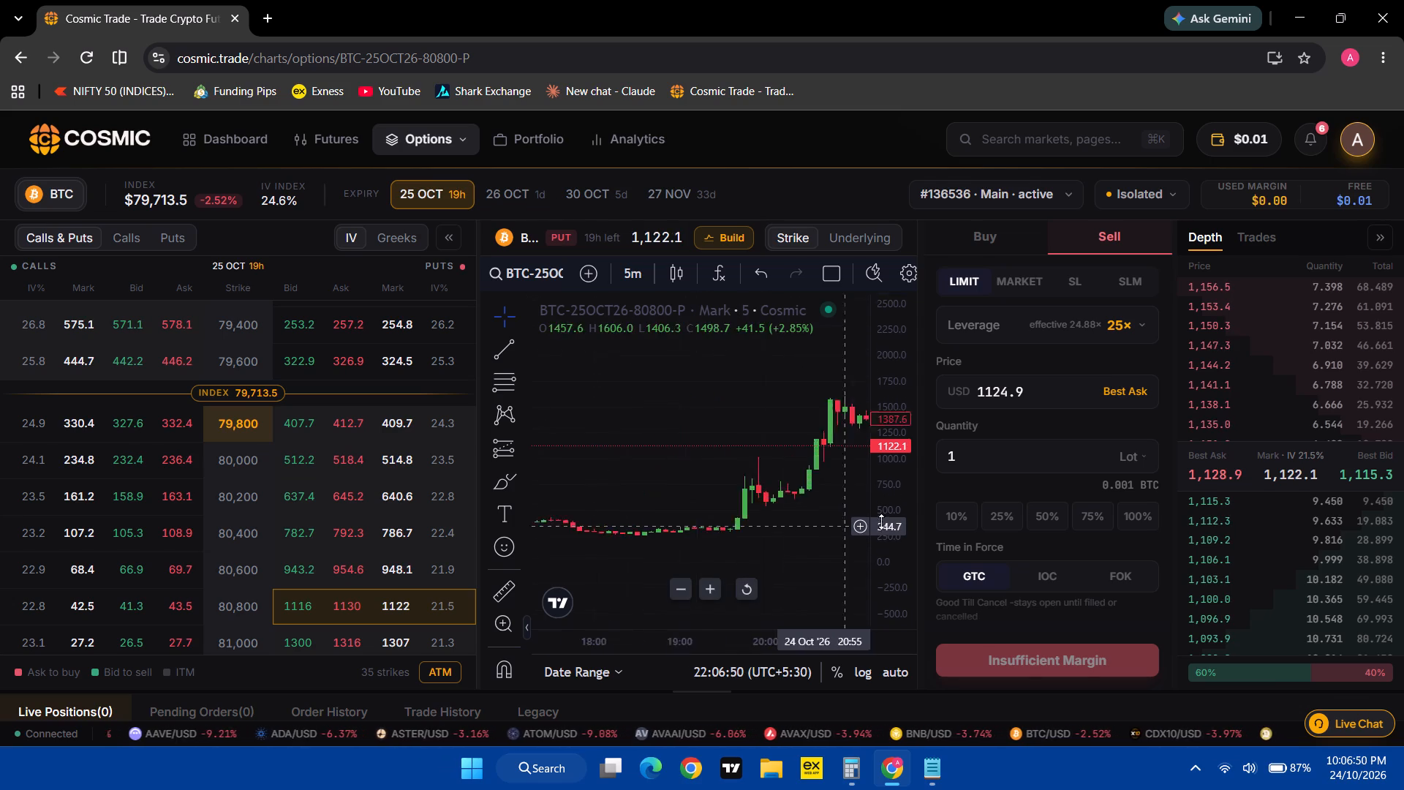
{"action": "left_click_drag", "start_coordinate": [881, 522], "coordinate": [668, 523]}
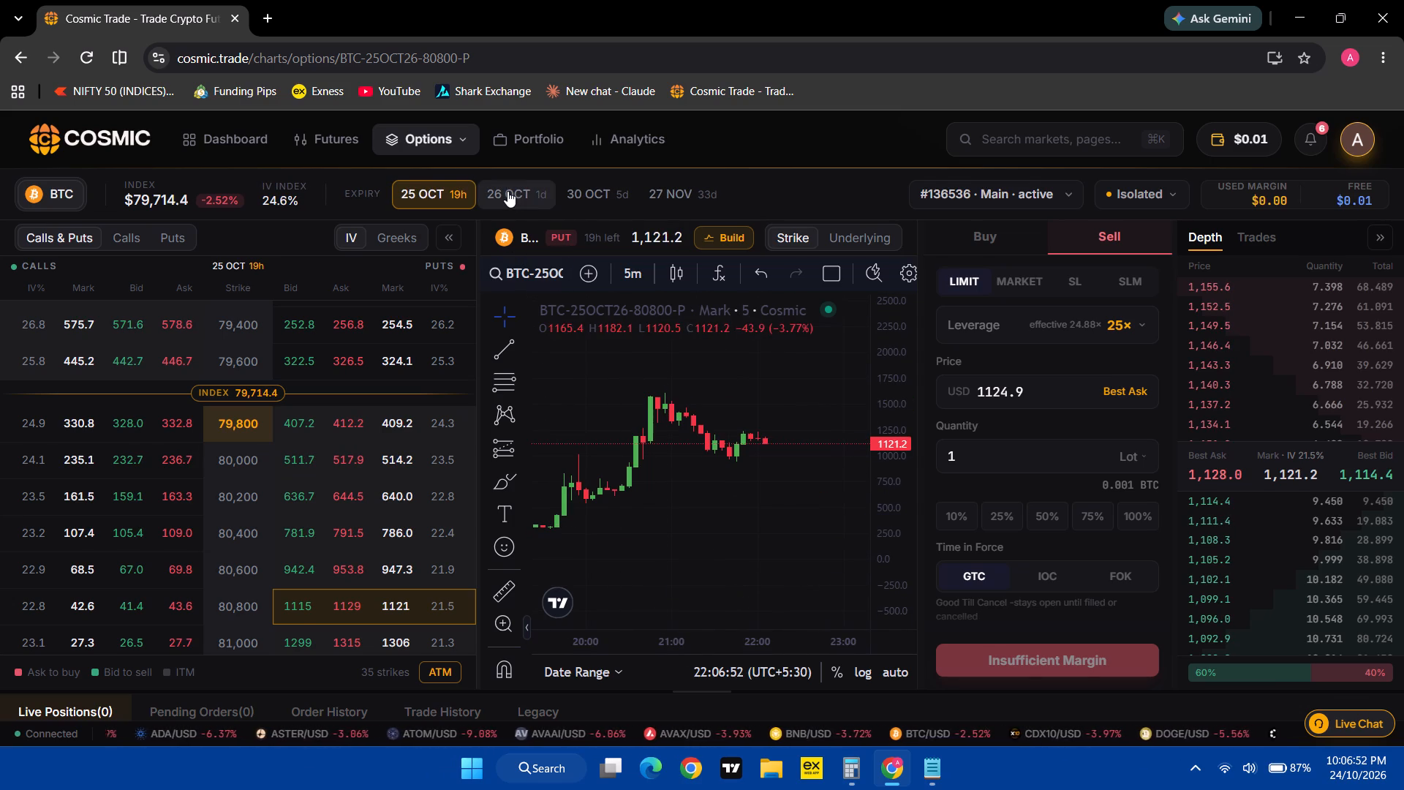
{"action": "left_click", "coordinate": [920, 774]}
{"action": "left_click", "coordinate": [888, 774]}
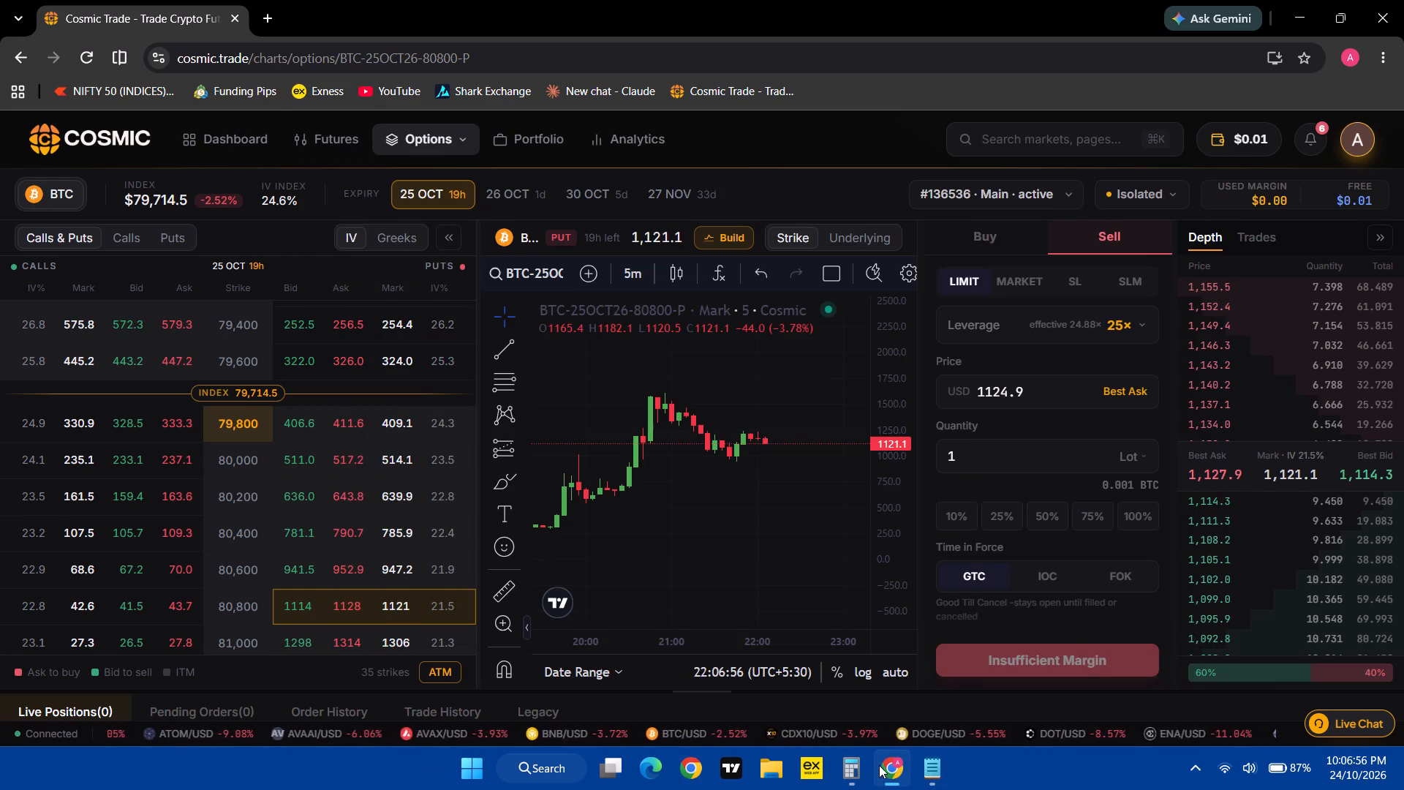
{"action": "left_click", "coordinate": [849, 767]}
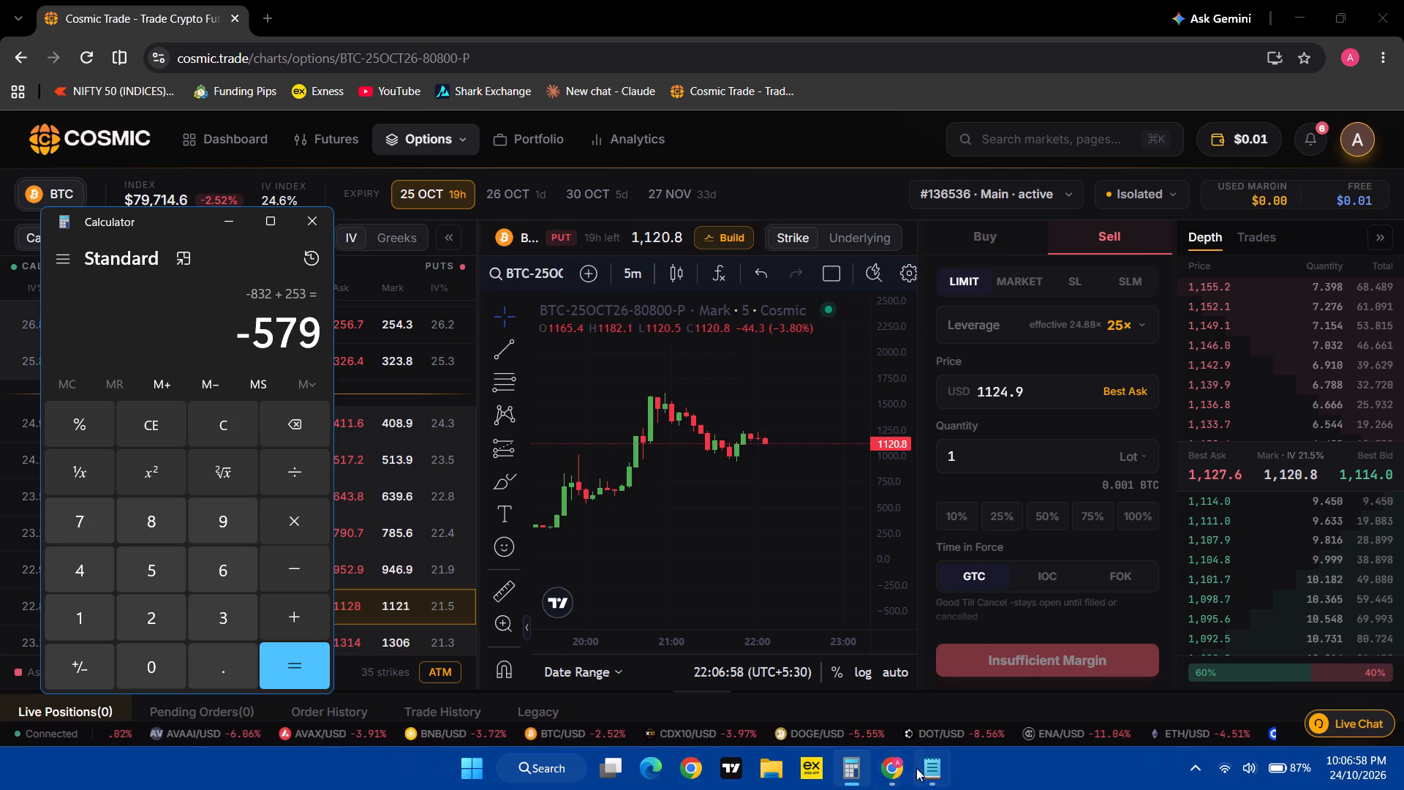
In the Notepad note, complete the PE line as "253-832=579".
{"action": "left_click", "coordinate": [937, 768]}
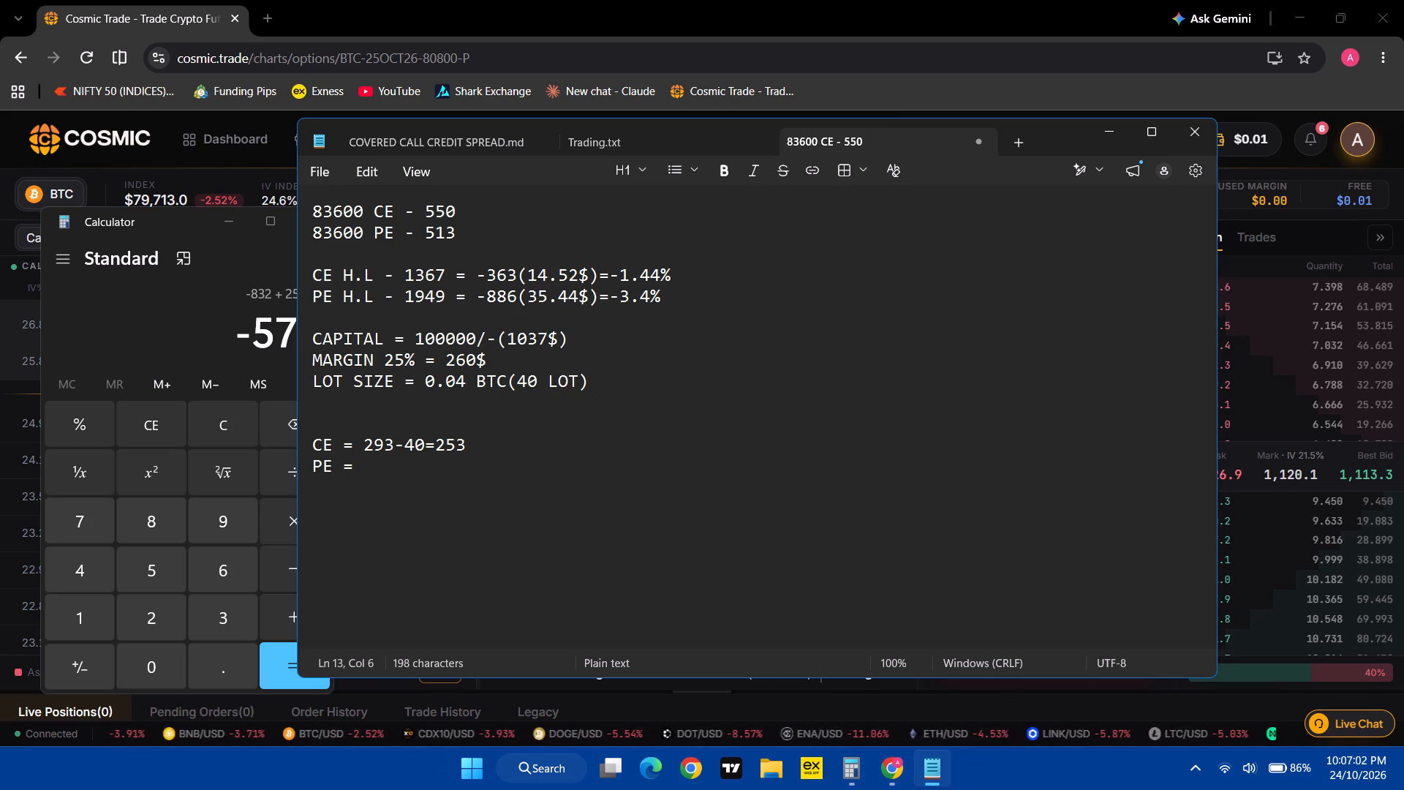
{"action": "type", "text": "253-832 ="}
{"action": "key", "text": "space"}
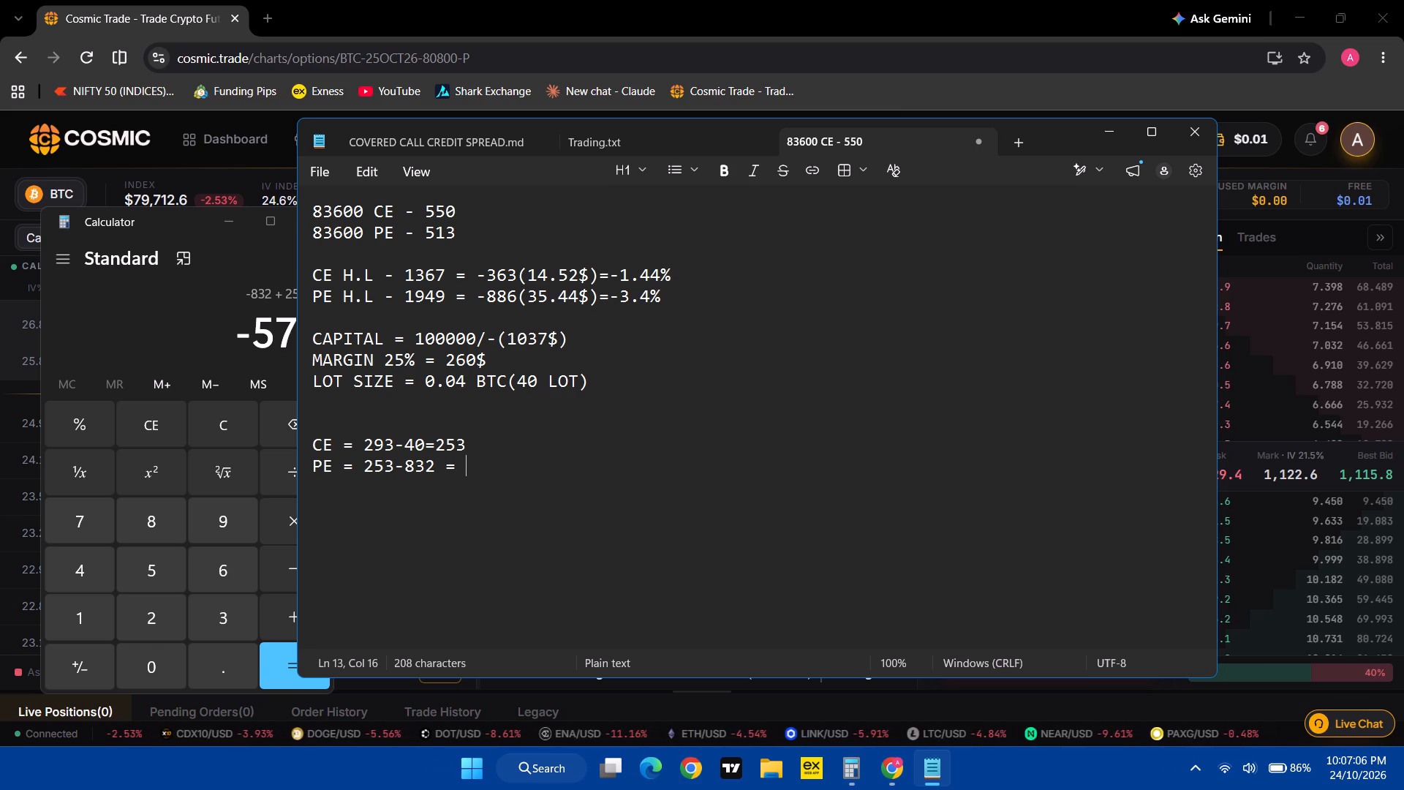
{"action": "key", "text": "BackSpace"}
{"action": "key", "text": "BackSpace"}
{"action": "key", "text": "BackSpace"}
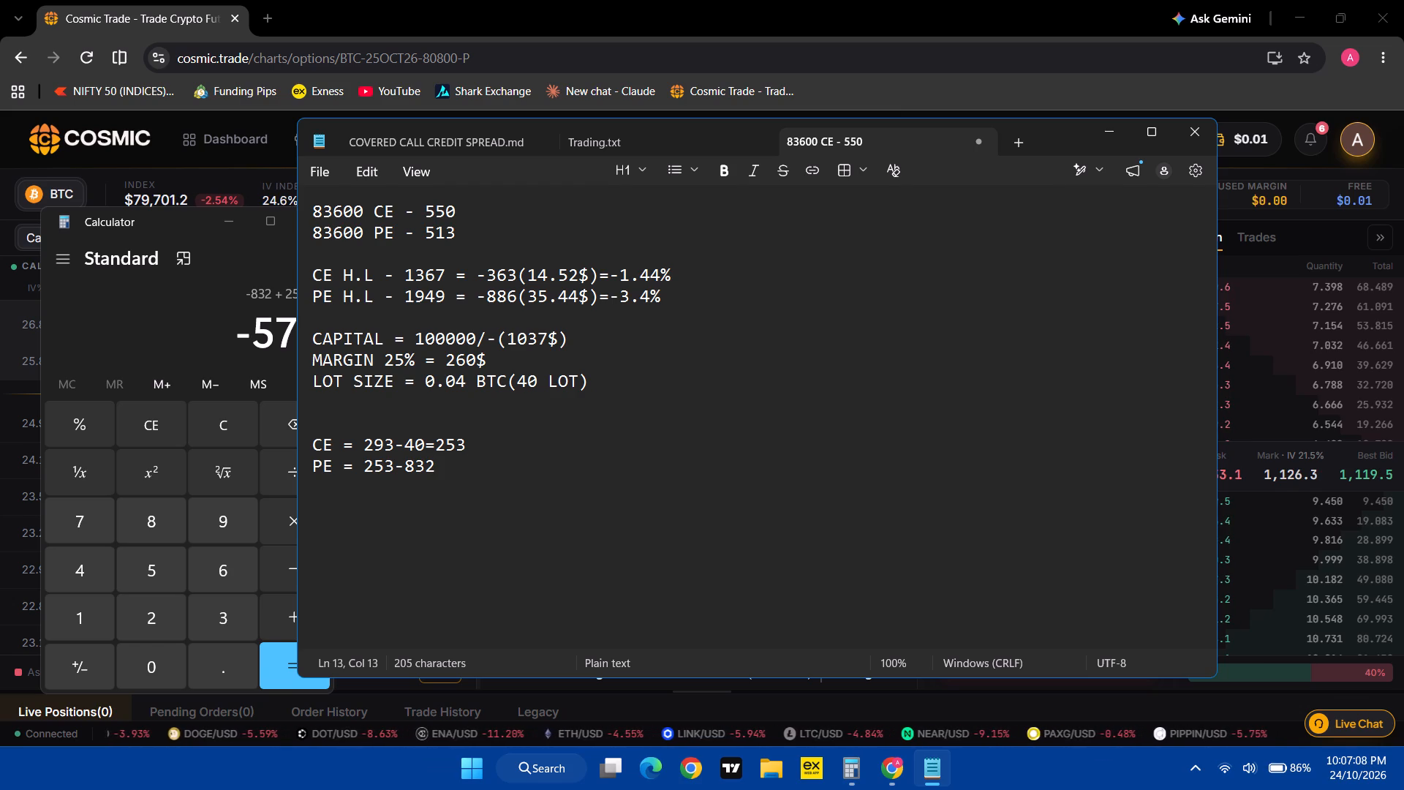
{"action": "key", "text": "equal"}
{"action": "left_click", "coordinate": [148, 322]}
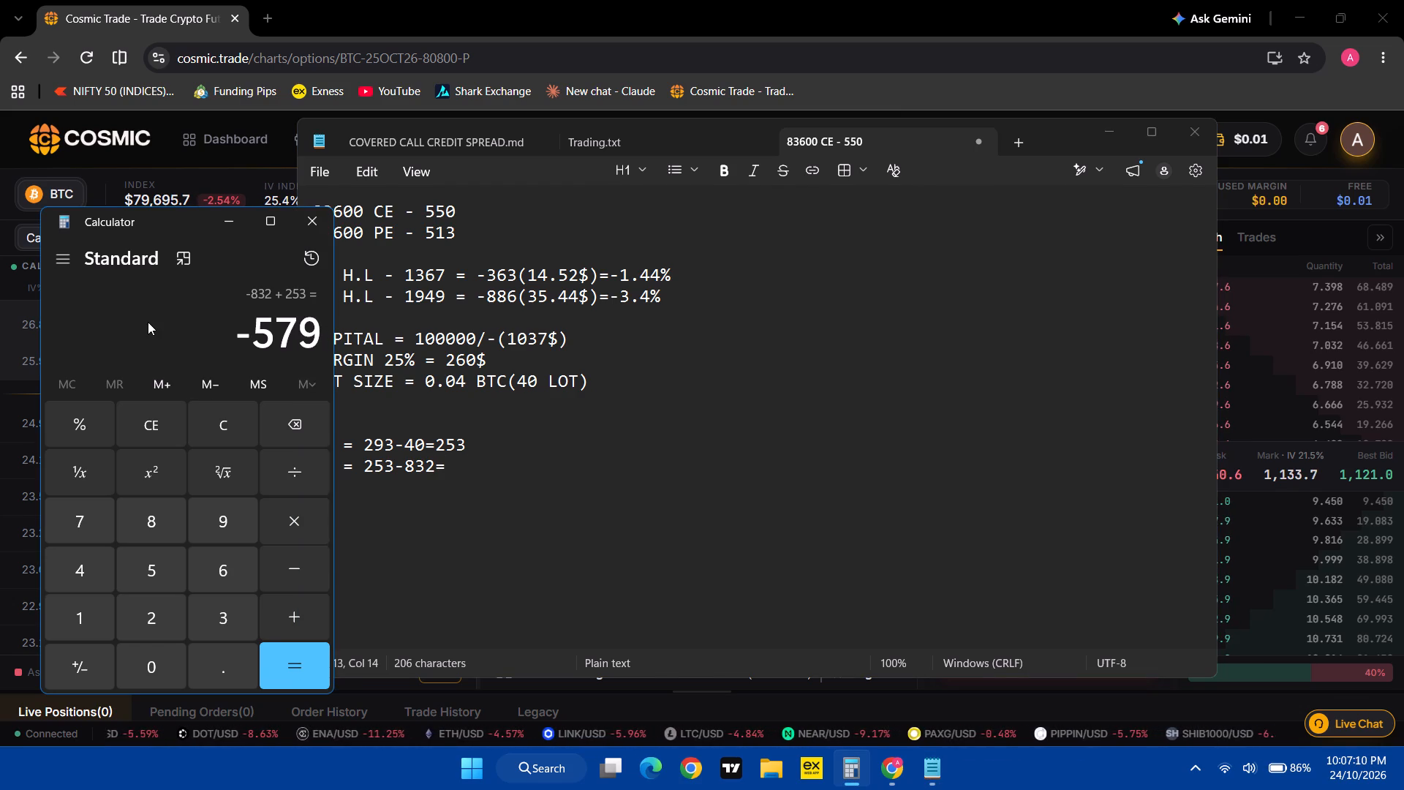
{"action": "left_click", "coordinate": [576, 453]}
{"action": "left_click", "coordinate": [572, 474]}
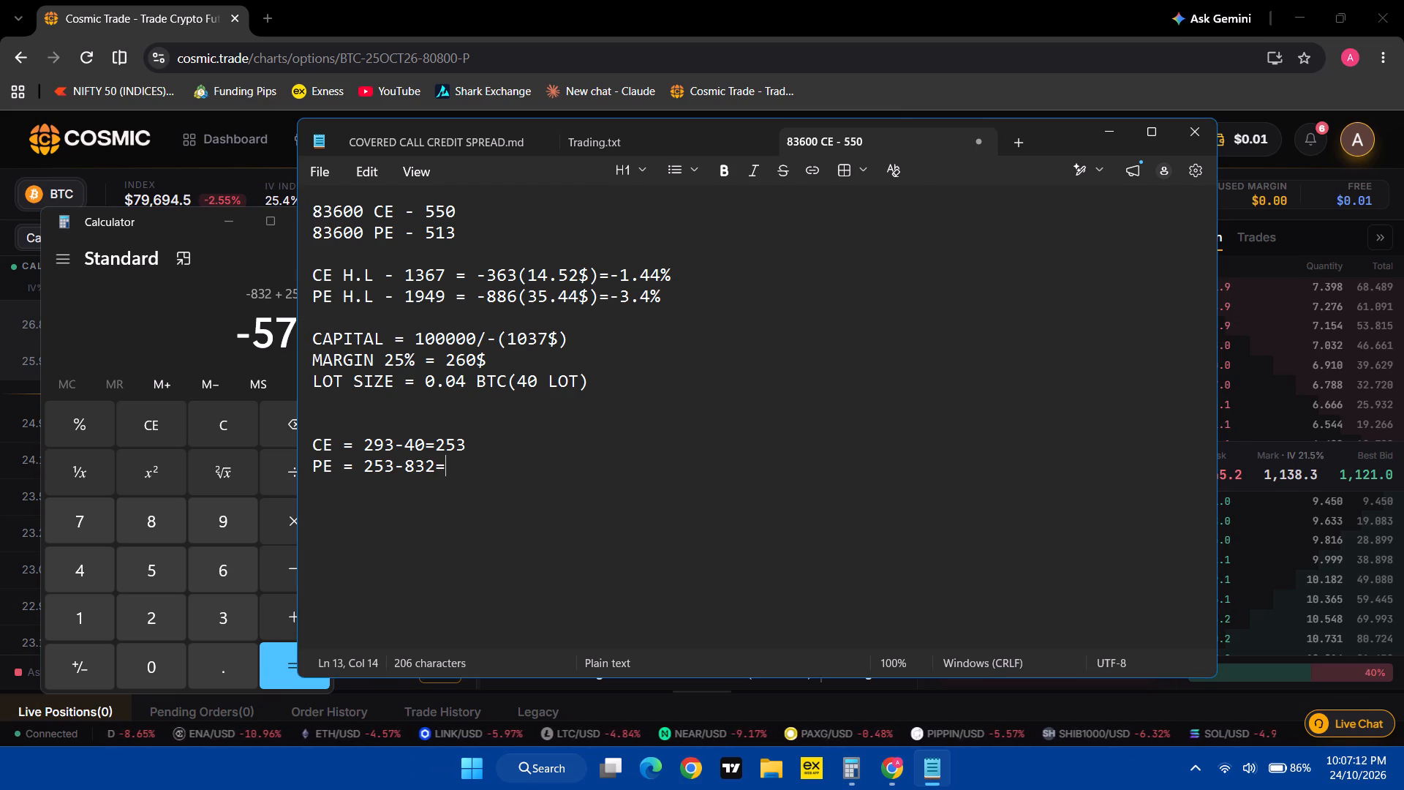
{"action": "type", "text": "579"}
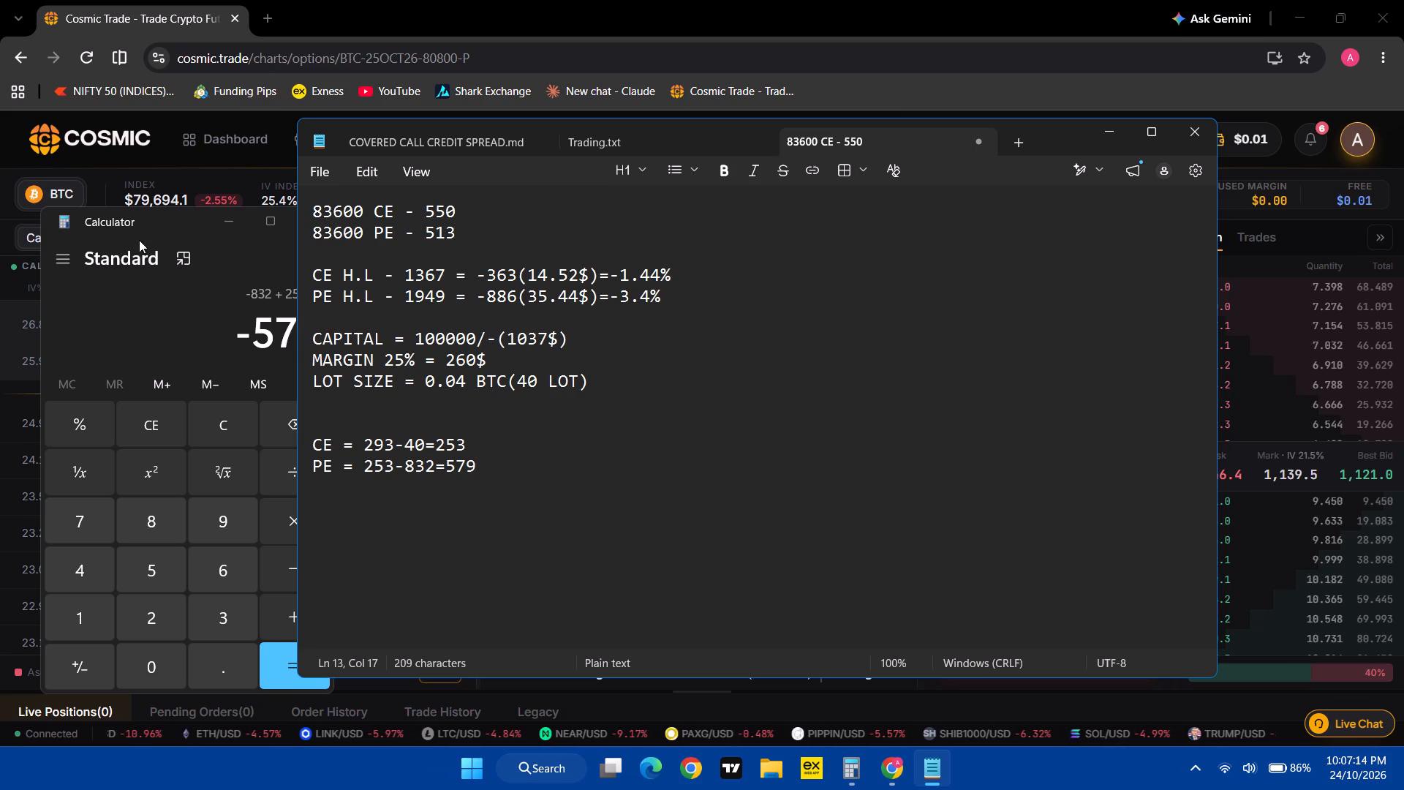
Minimize Calculator and Notepad, and open the Cosmic options strategy builder.
{"action": "left_click", "coordinate": [207, 287]}
{"action": "left_click", "coordinate": [232, 222]}
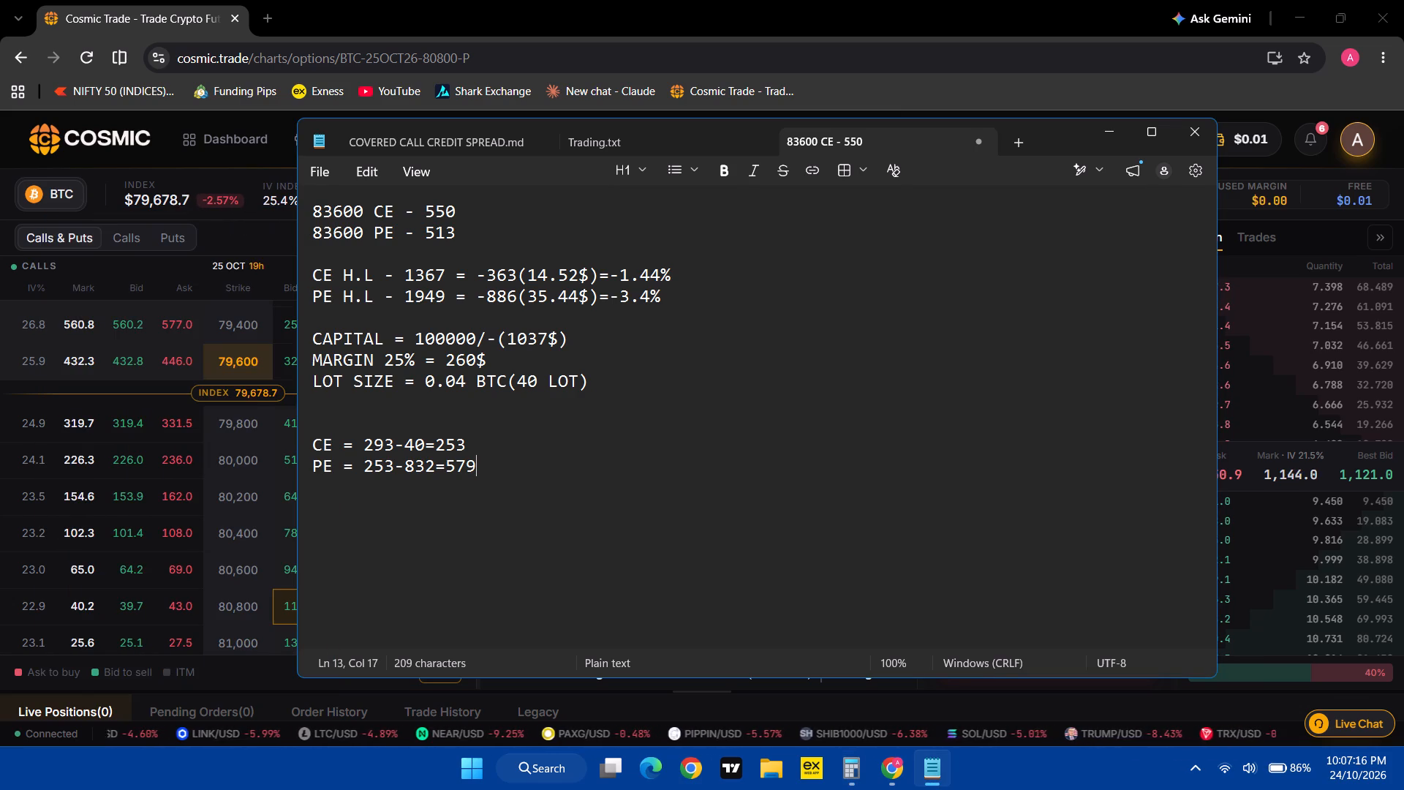
{"action": "left_click", "coordinate": [1107, 128]}
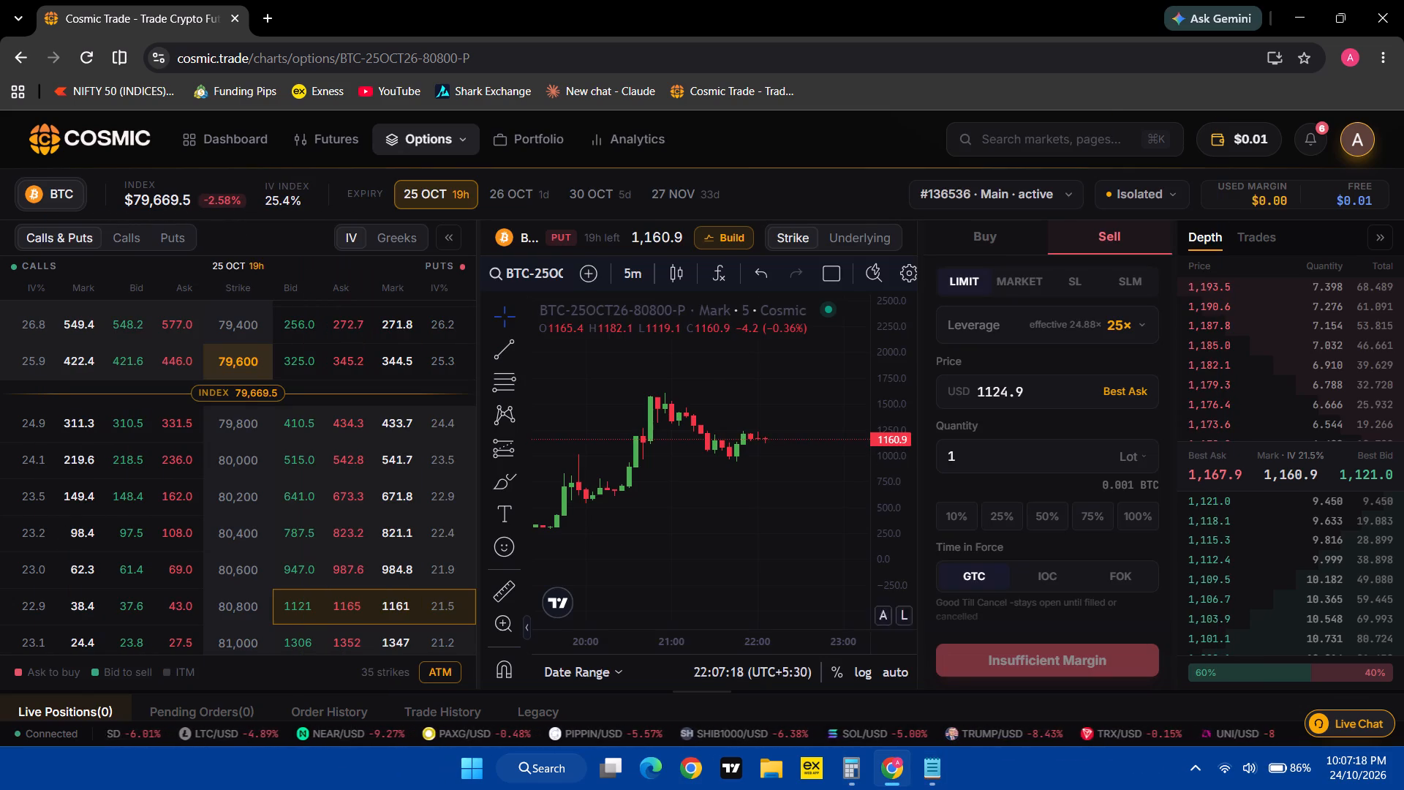
{"action": "left_click", "coordinate": [752, 533]}
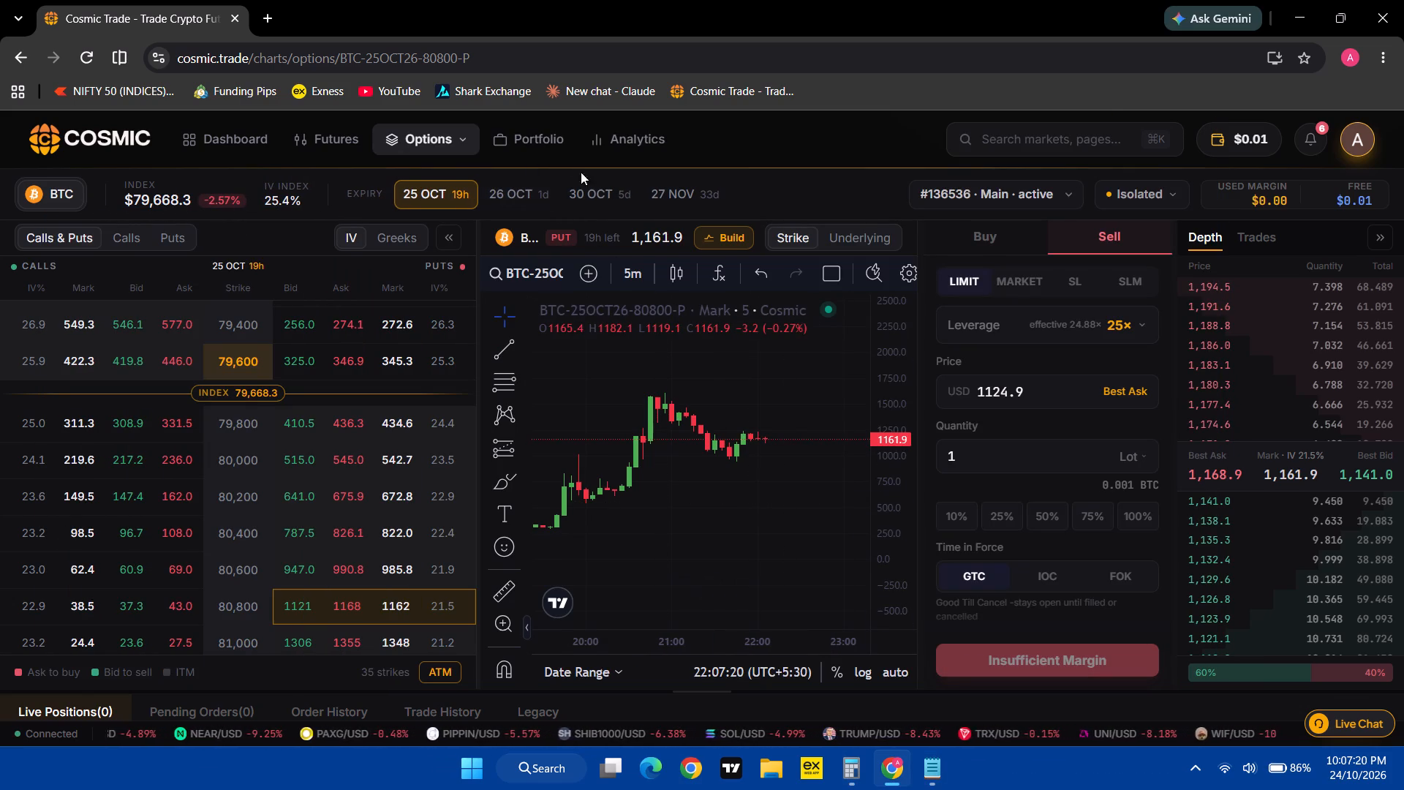
{"action": "left_click", "coordinate": [446, 147]}
{"action": "left_click", "coordinate": [456, 263]}
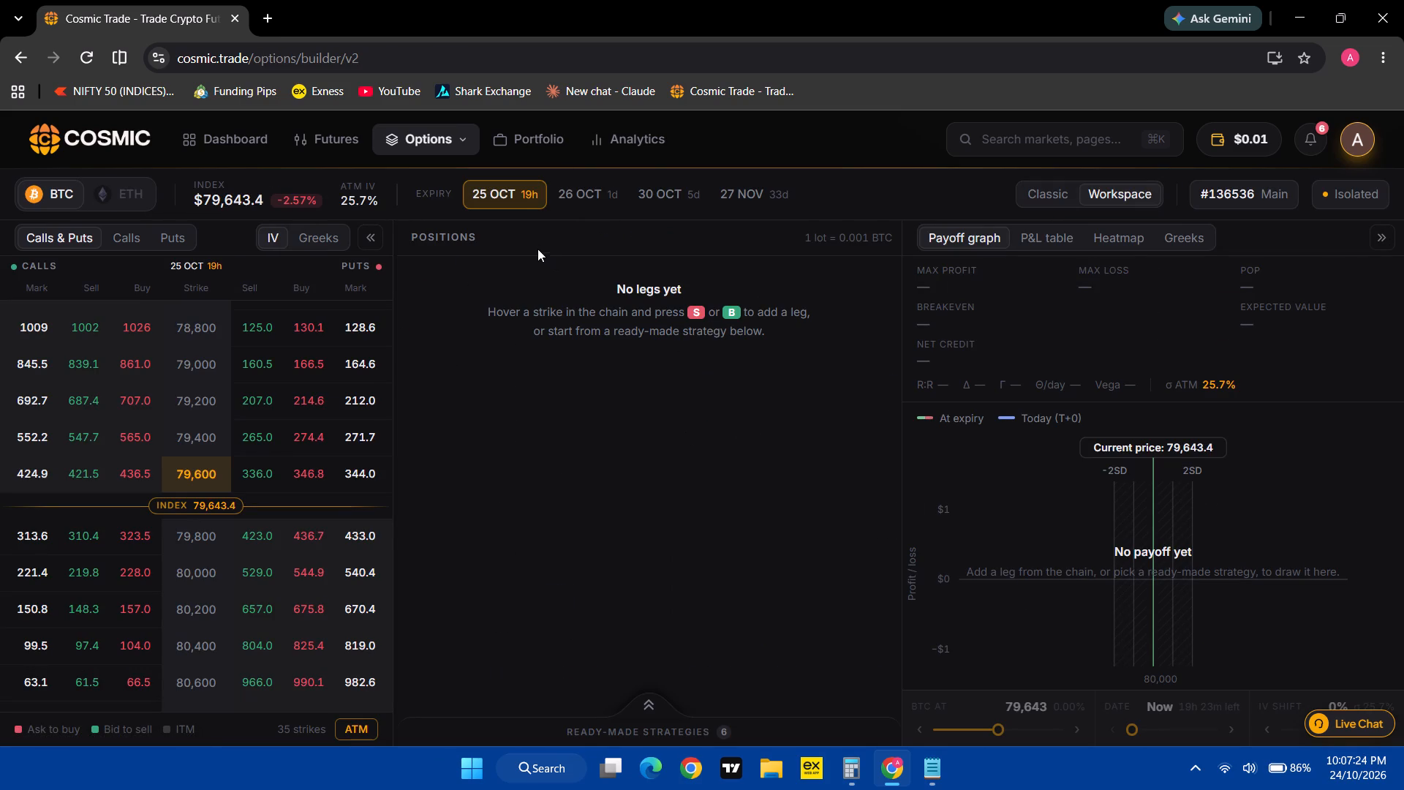
Add sell legs for the 25 OCT 80,800 call and the 80,800 put to form a short straddle.
{"action": "scroll", "coordinate": [192, 603], "scroll_direction": "down", "scroll_amount": 1}
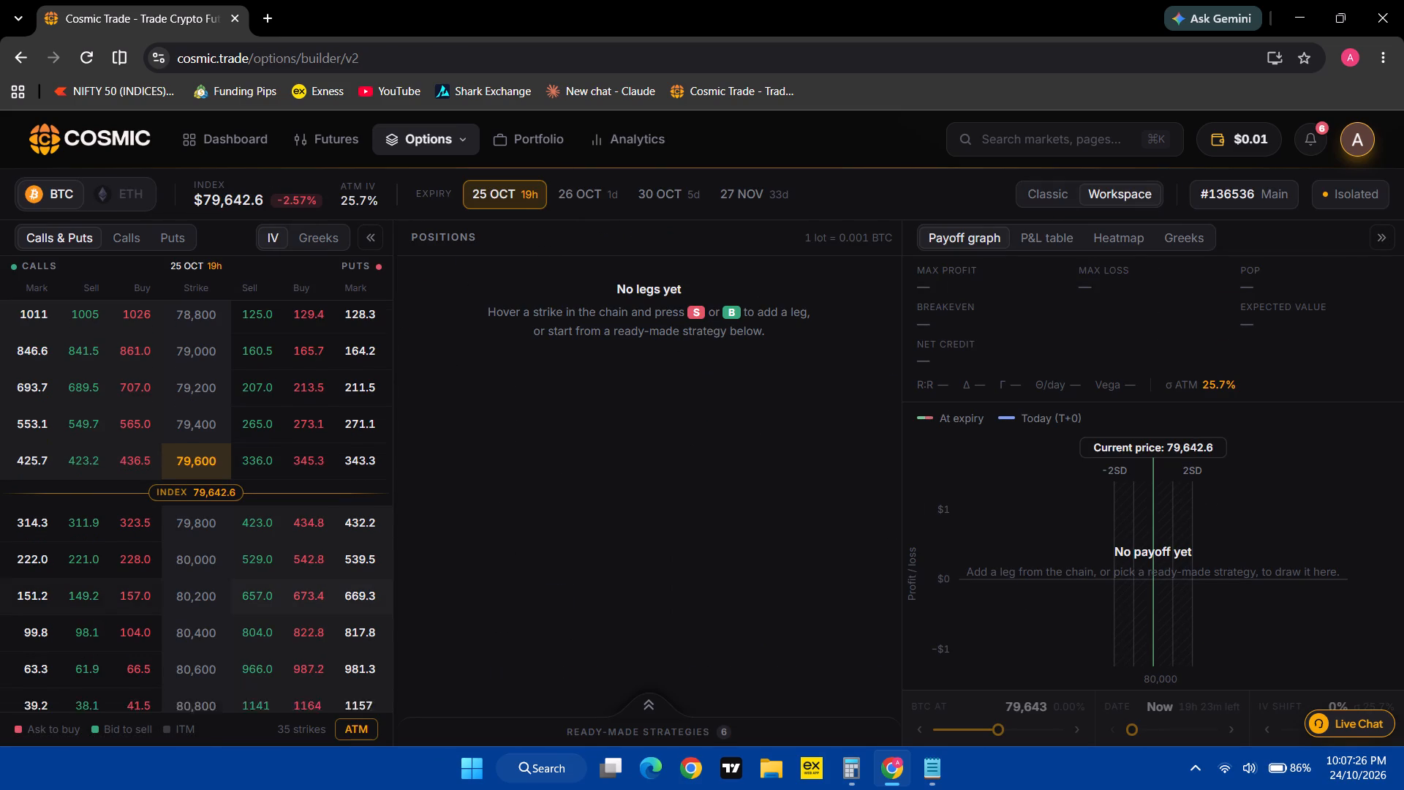
{"action": "scroll", "coordinate": [192, 603], "scroll_direction": "down", "scroll_amount": 1}
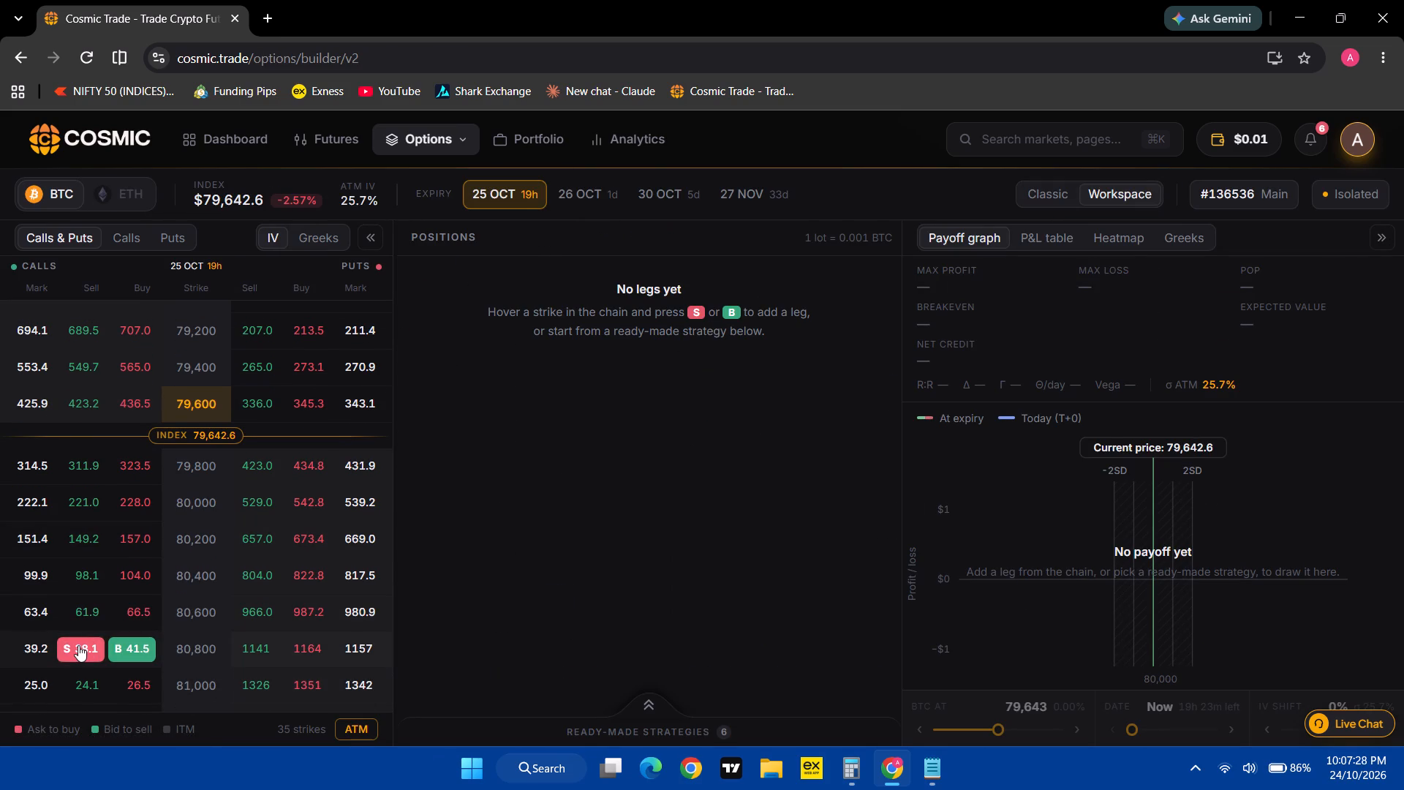
{"action": "left_click", "coordinate": [78, 645]}
{"action": "left_click", "coordinate": [257, 645]}
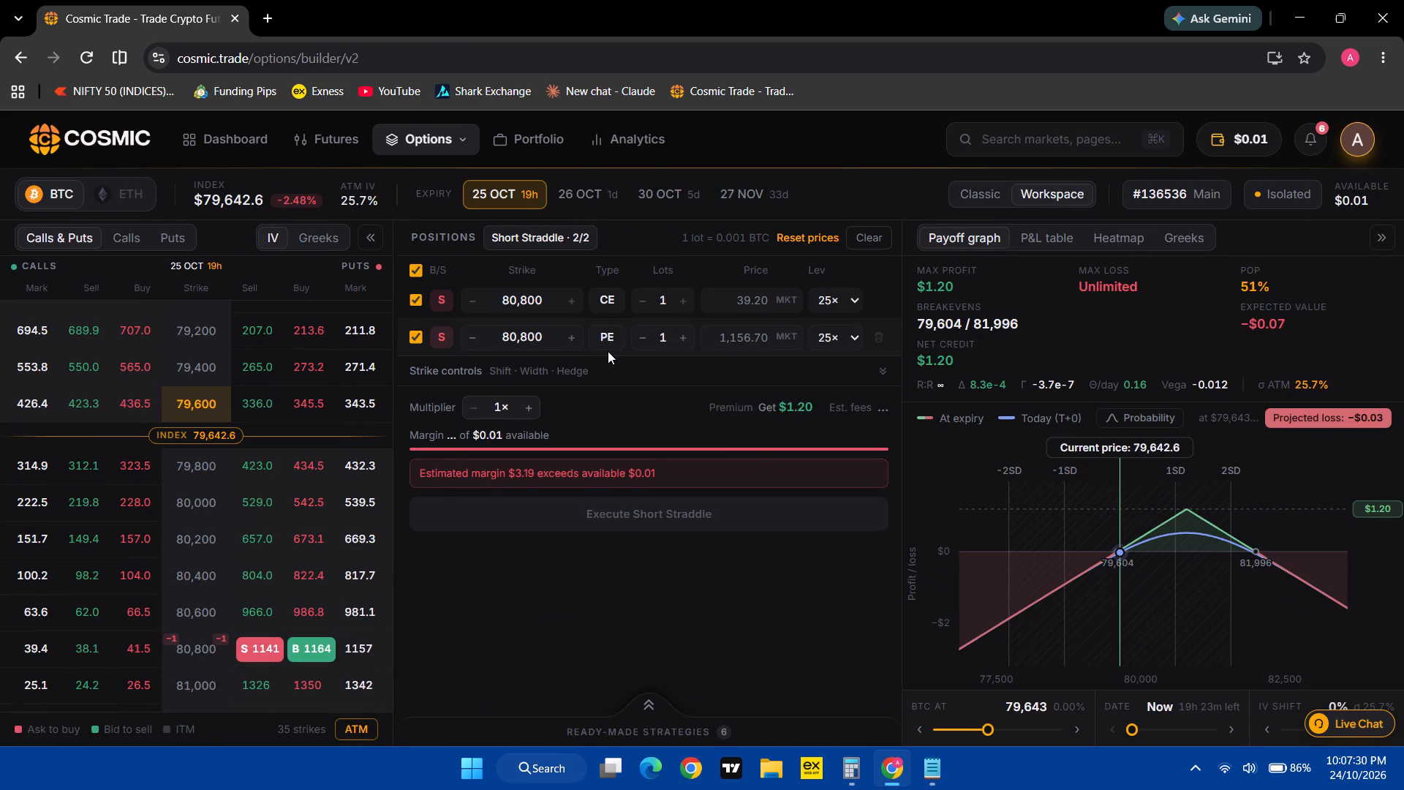
Check the CE entry premium in the note and set the 80,800 CE leg's limit price to 293.
{"action": "left_click", "coordinate": [754, 296]}
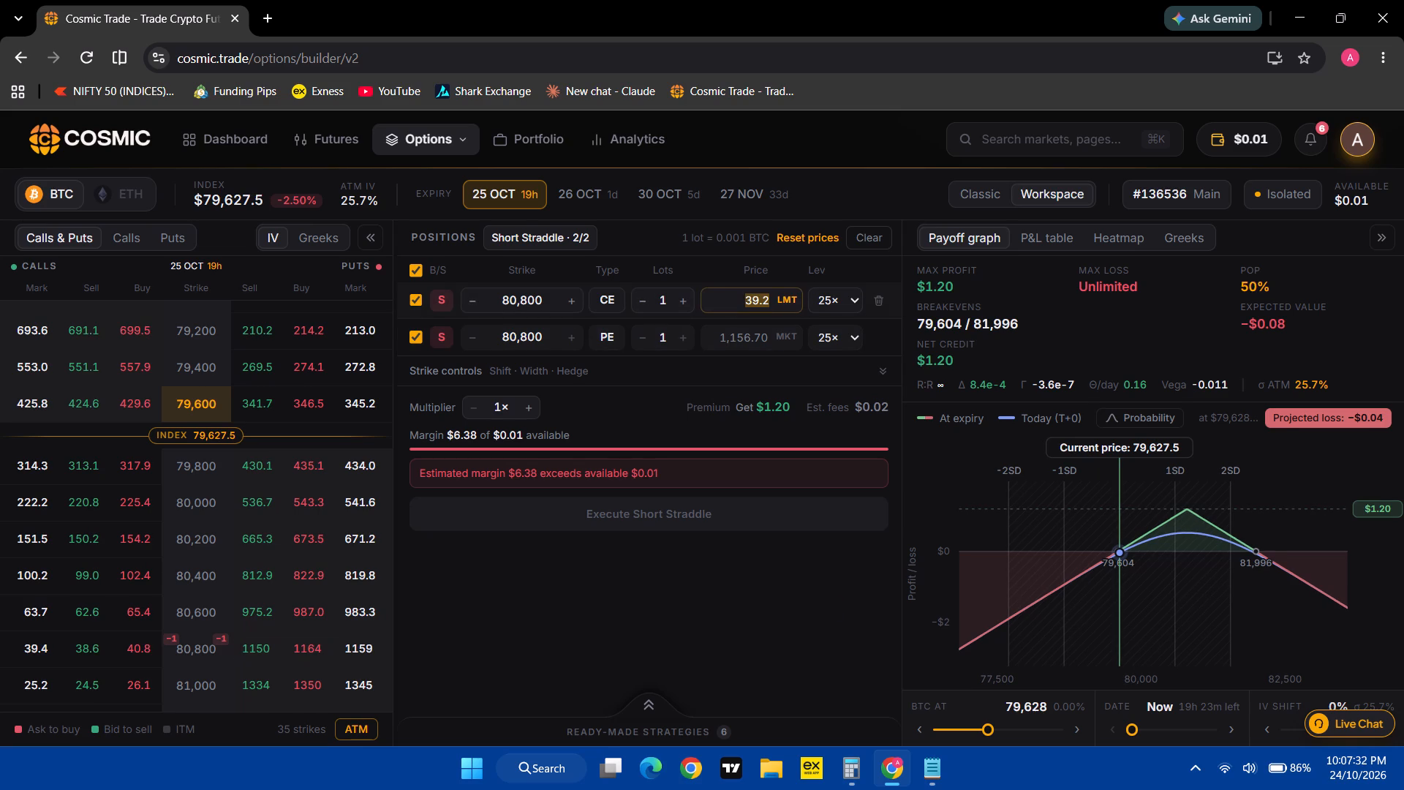
{"action": "left_click", "coordinate": [924, 775]}
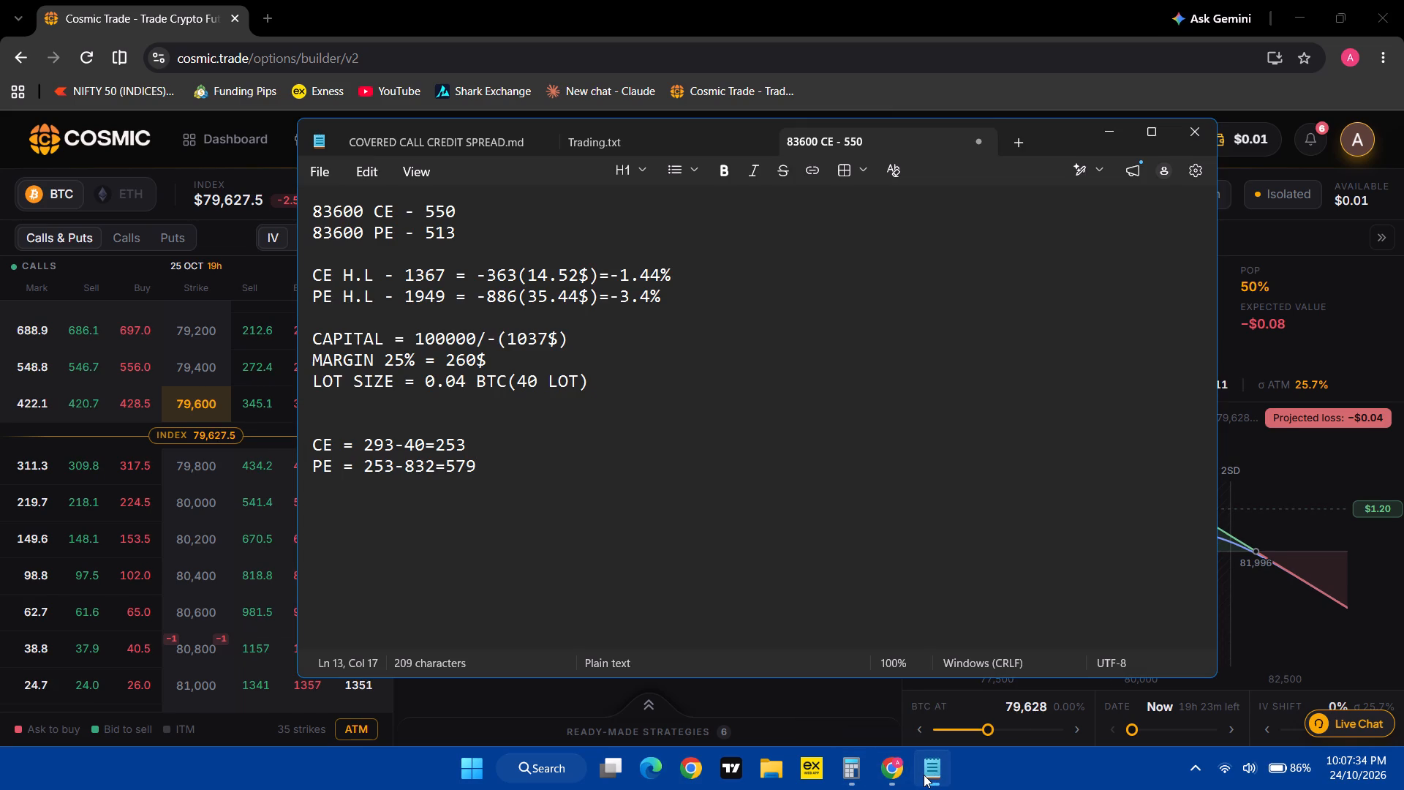
{"action": "left_click", "coordinate": [924, 775]}
{"action": "type", "text": "293"}
Set the 80,800 PE leg's limit price to 253.
{"action": "left_click", "coordinate": [744, 336]}
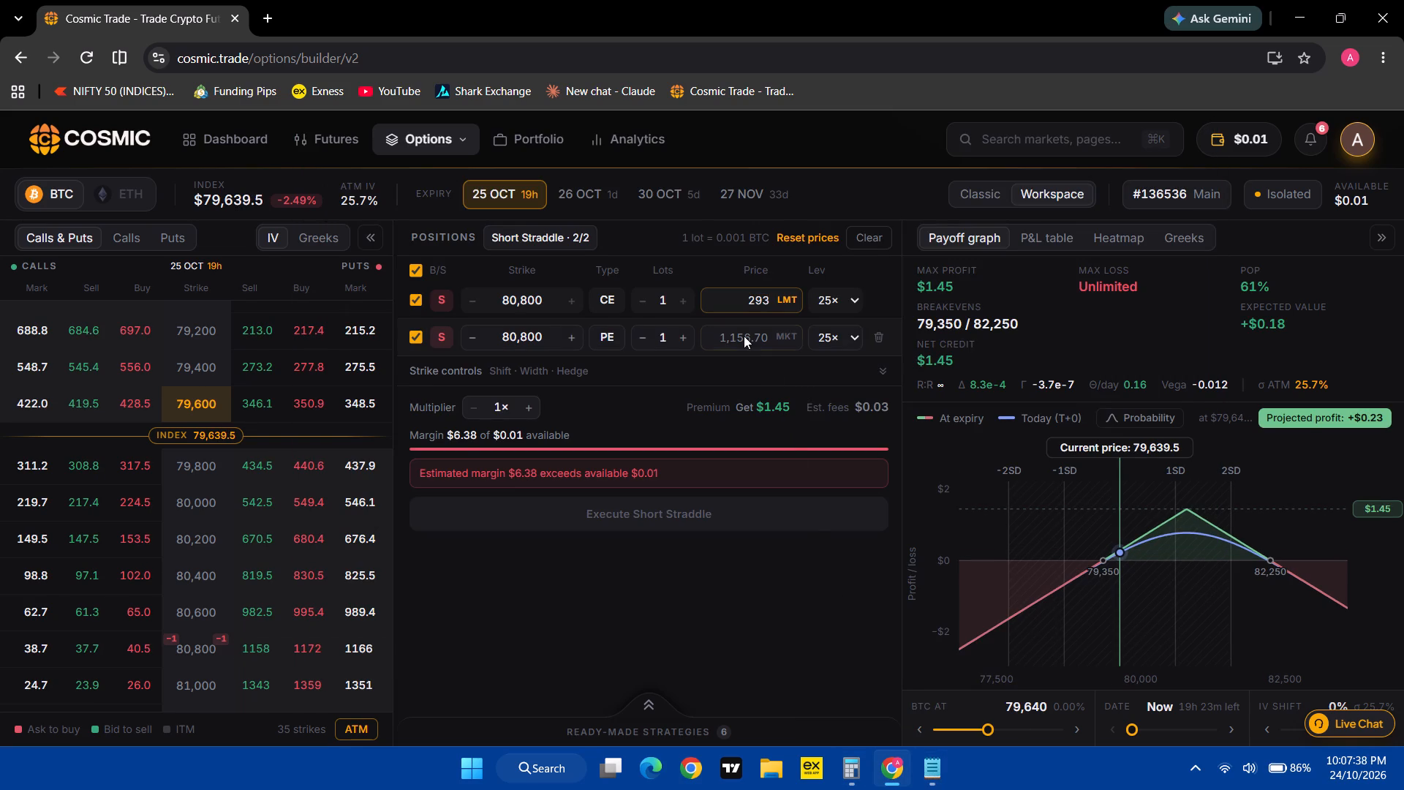
{"action": "type", "text": "253"}
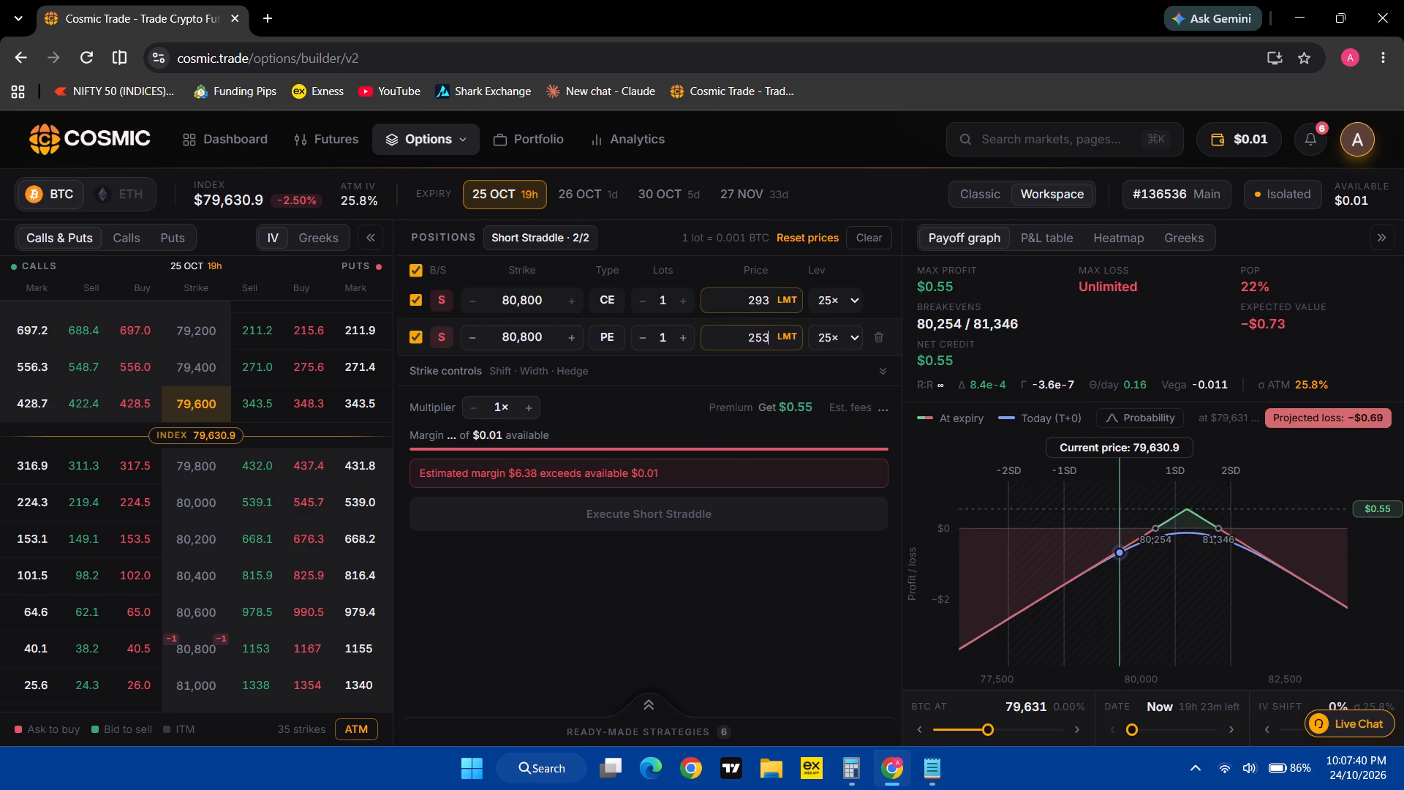
{"action": "left_click", "coordinate": [733, 604]}
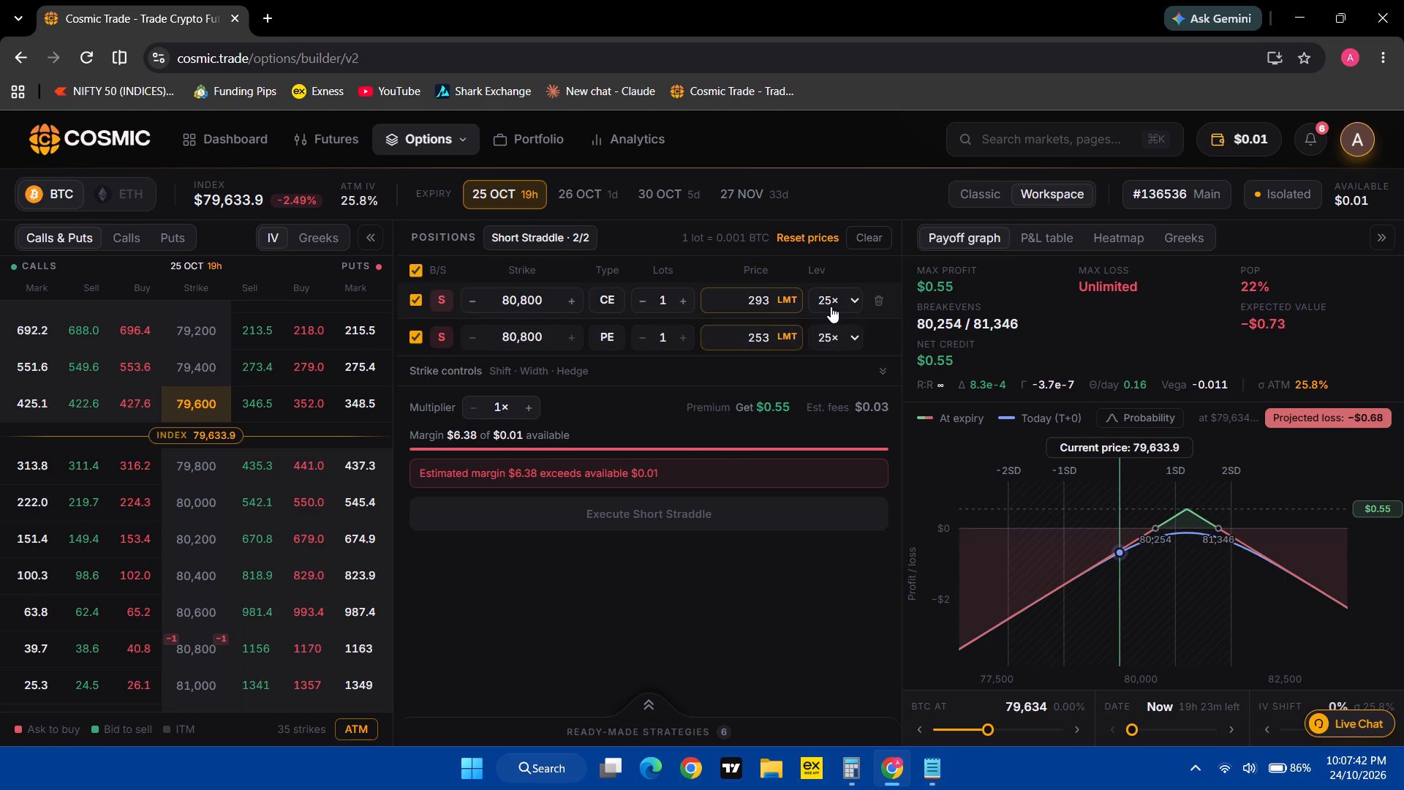
{"action": "left_click", "coordinate": [831, 306]}
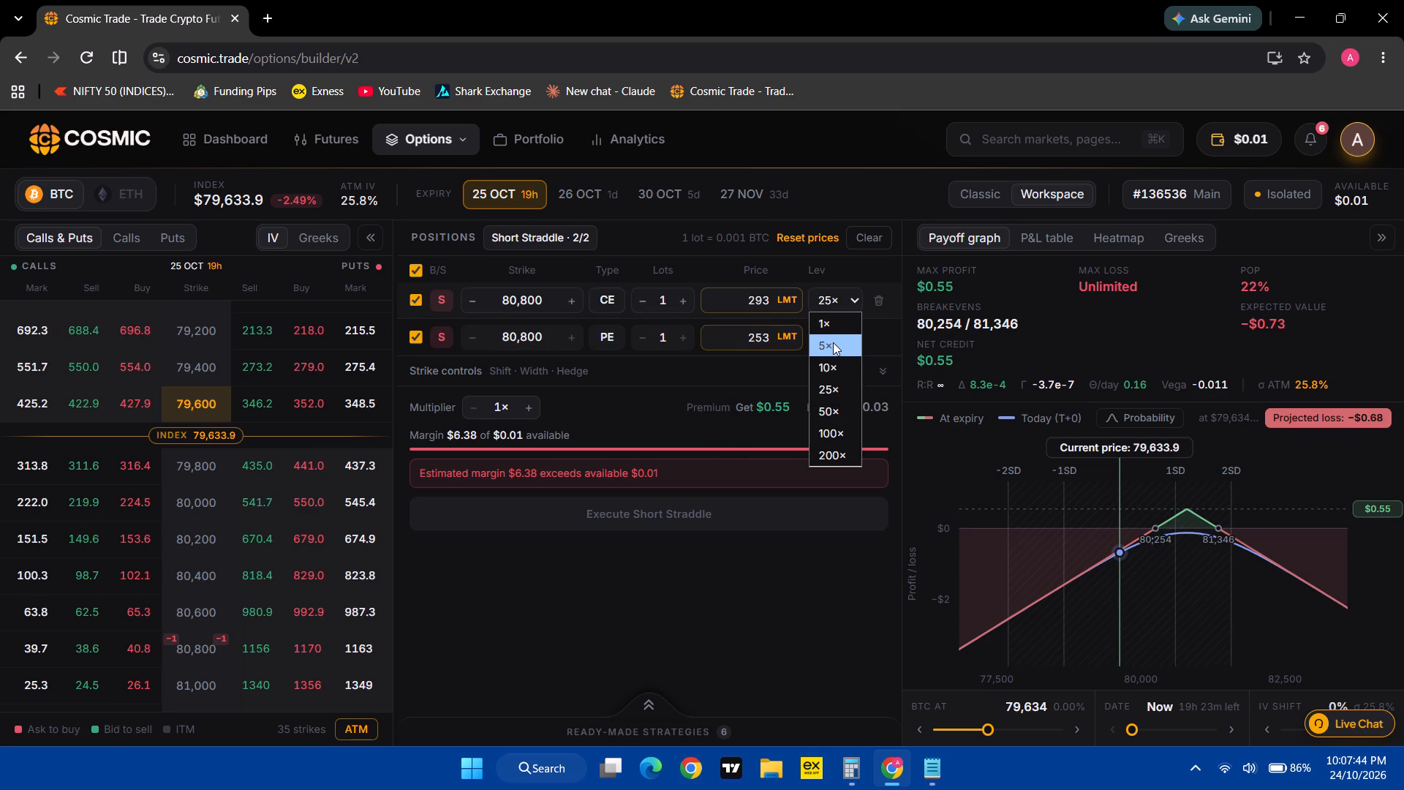
{"action": "left_click", "coordinate": [801, 661]}
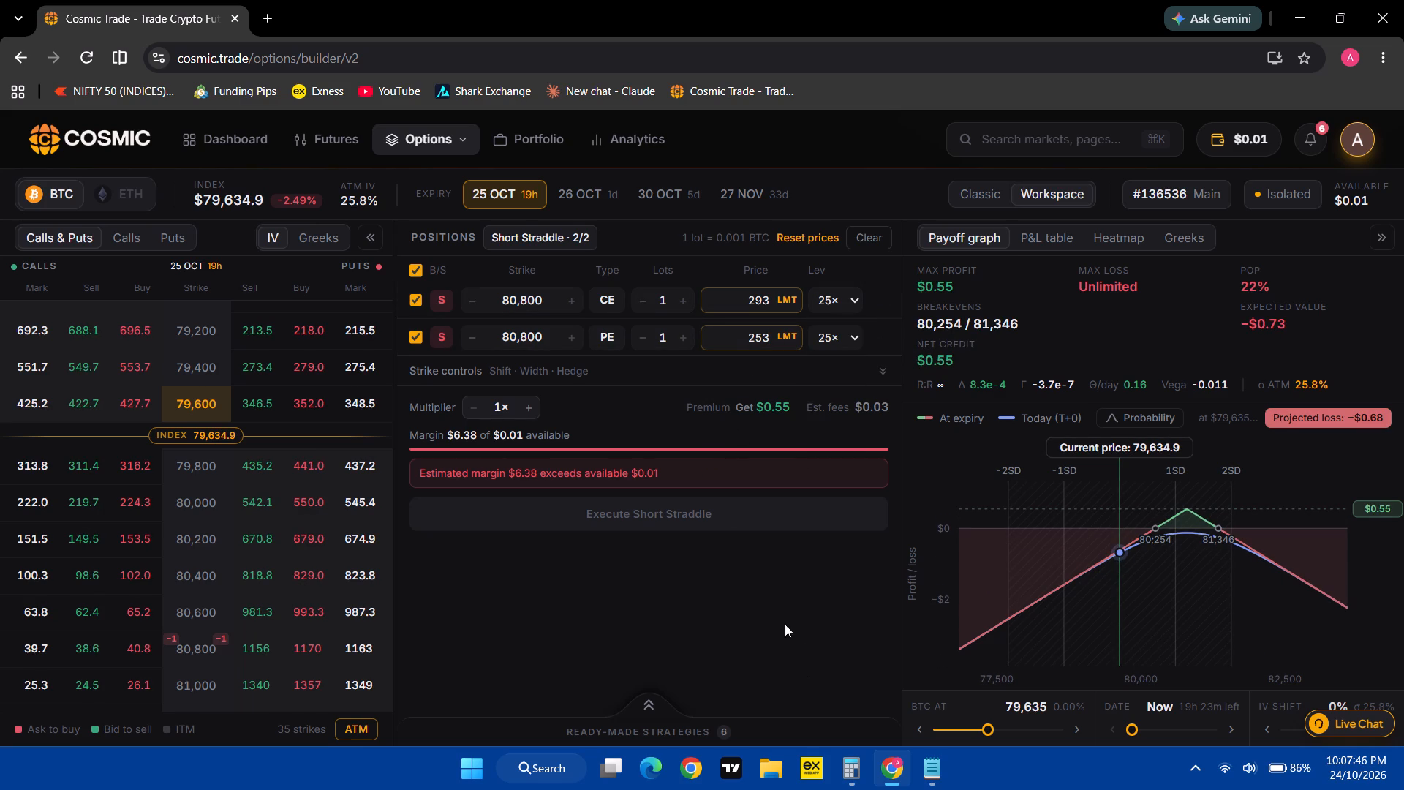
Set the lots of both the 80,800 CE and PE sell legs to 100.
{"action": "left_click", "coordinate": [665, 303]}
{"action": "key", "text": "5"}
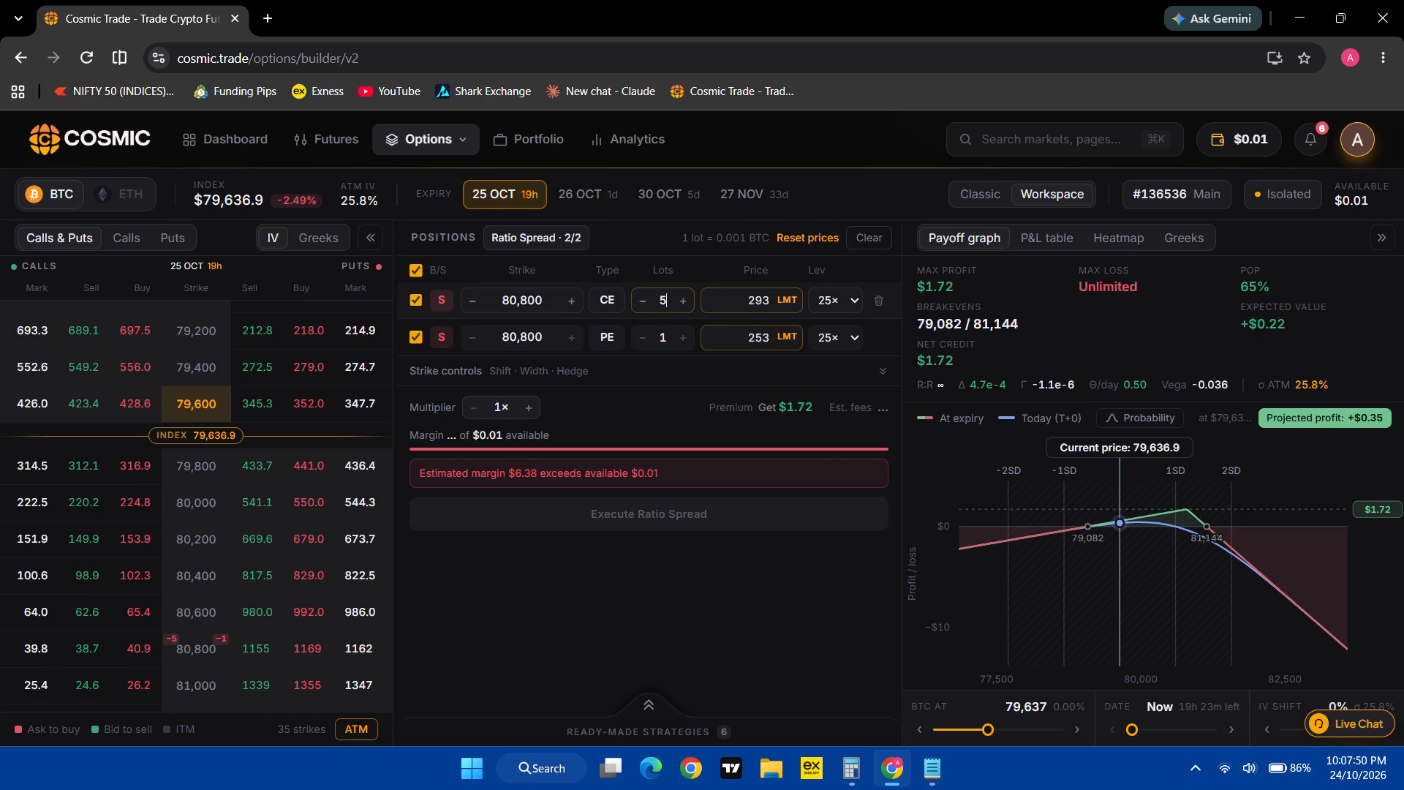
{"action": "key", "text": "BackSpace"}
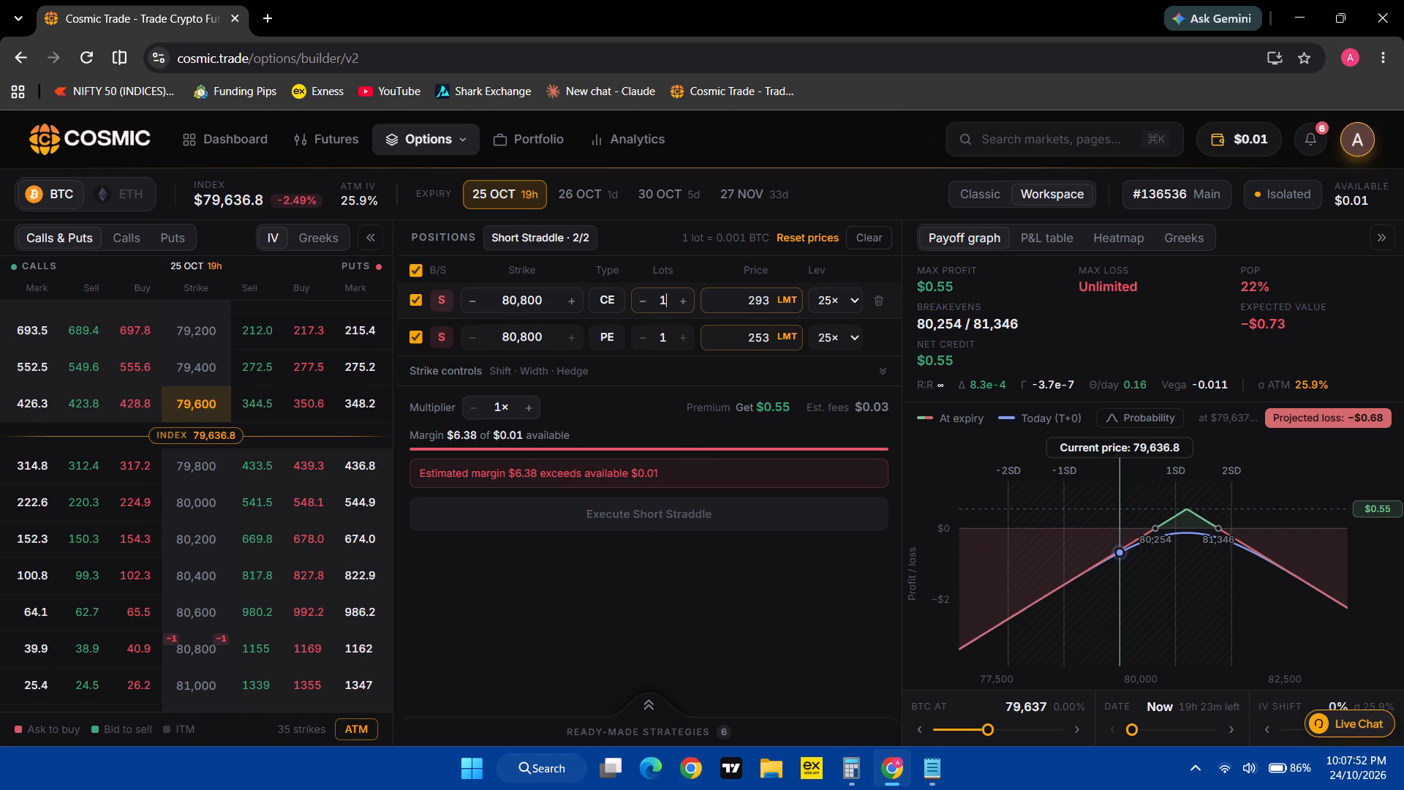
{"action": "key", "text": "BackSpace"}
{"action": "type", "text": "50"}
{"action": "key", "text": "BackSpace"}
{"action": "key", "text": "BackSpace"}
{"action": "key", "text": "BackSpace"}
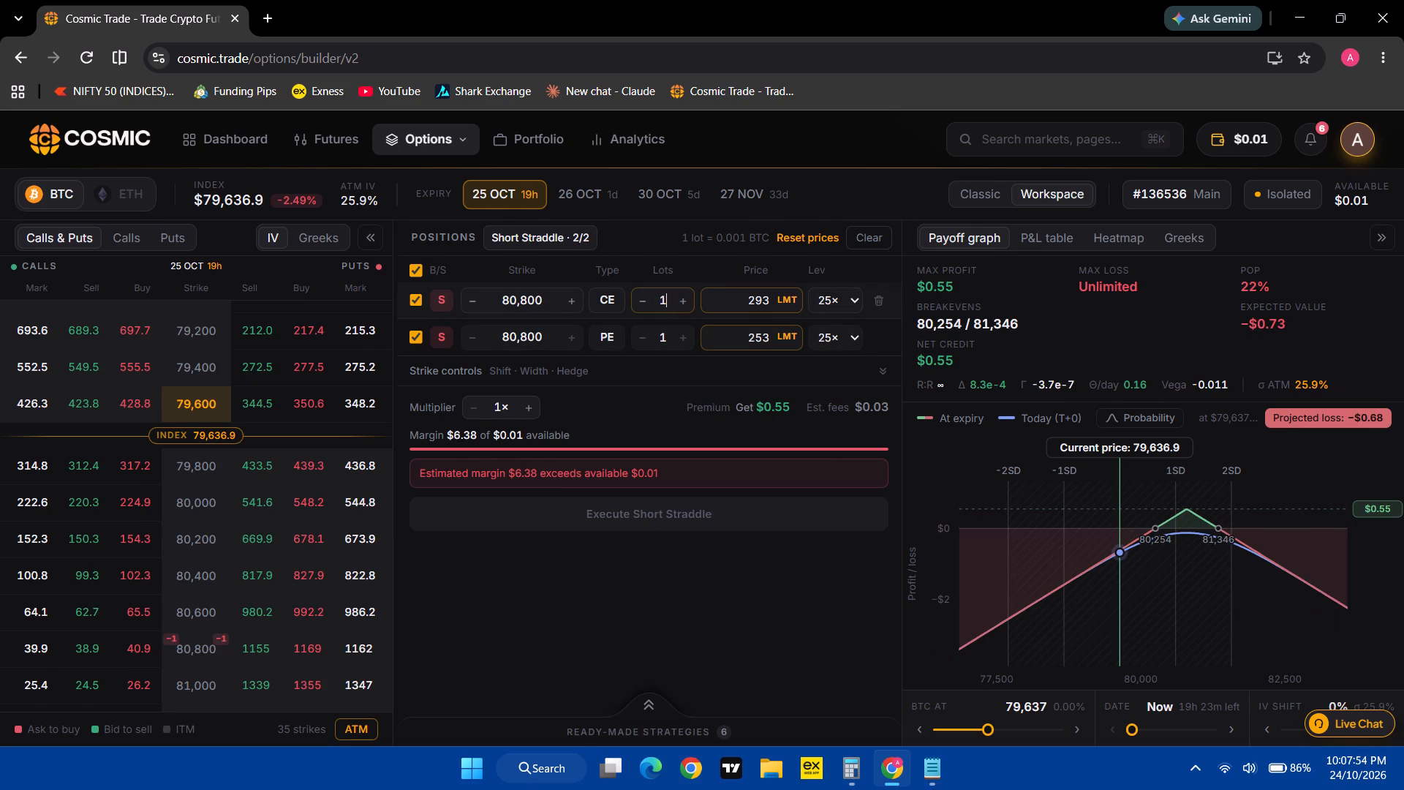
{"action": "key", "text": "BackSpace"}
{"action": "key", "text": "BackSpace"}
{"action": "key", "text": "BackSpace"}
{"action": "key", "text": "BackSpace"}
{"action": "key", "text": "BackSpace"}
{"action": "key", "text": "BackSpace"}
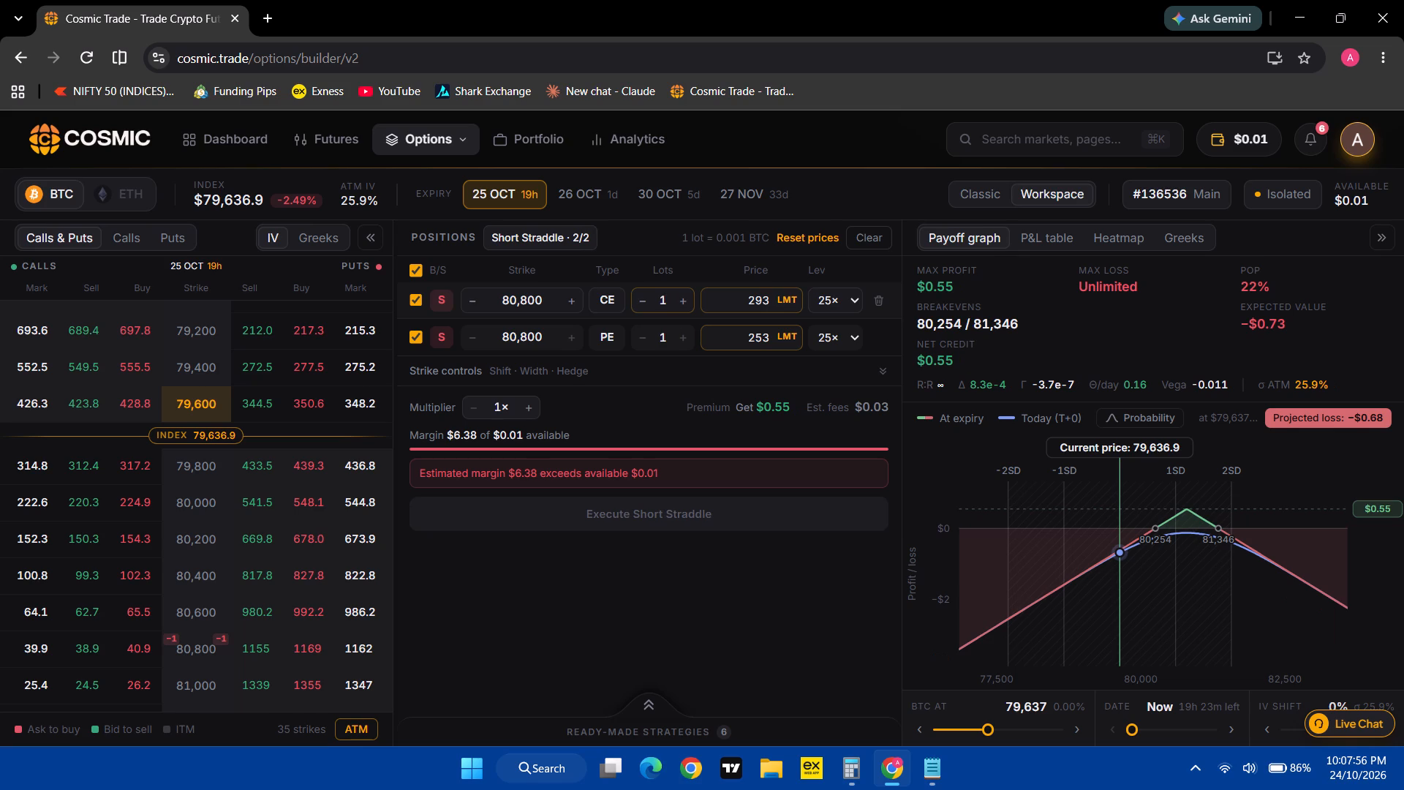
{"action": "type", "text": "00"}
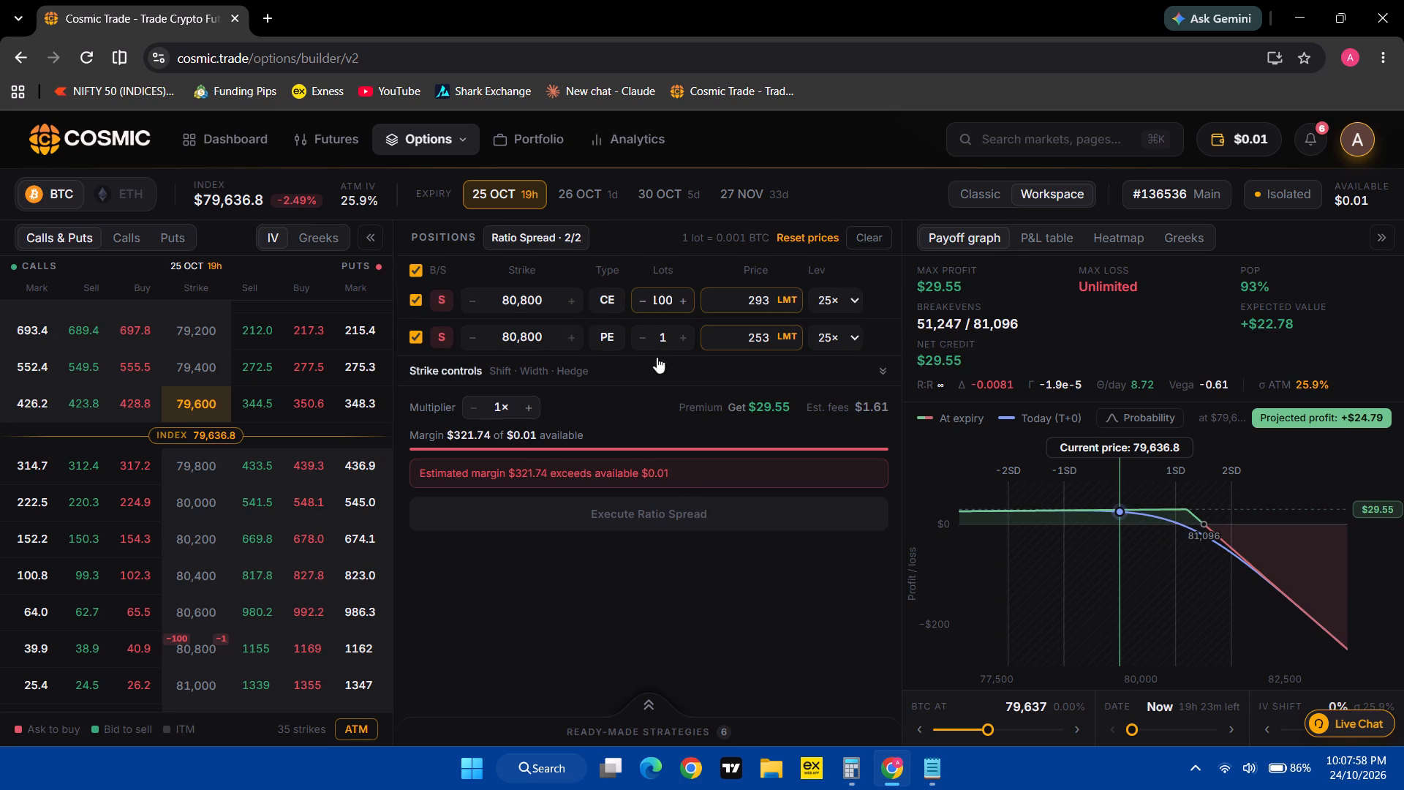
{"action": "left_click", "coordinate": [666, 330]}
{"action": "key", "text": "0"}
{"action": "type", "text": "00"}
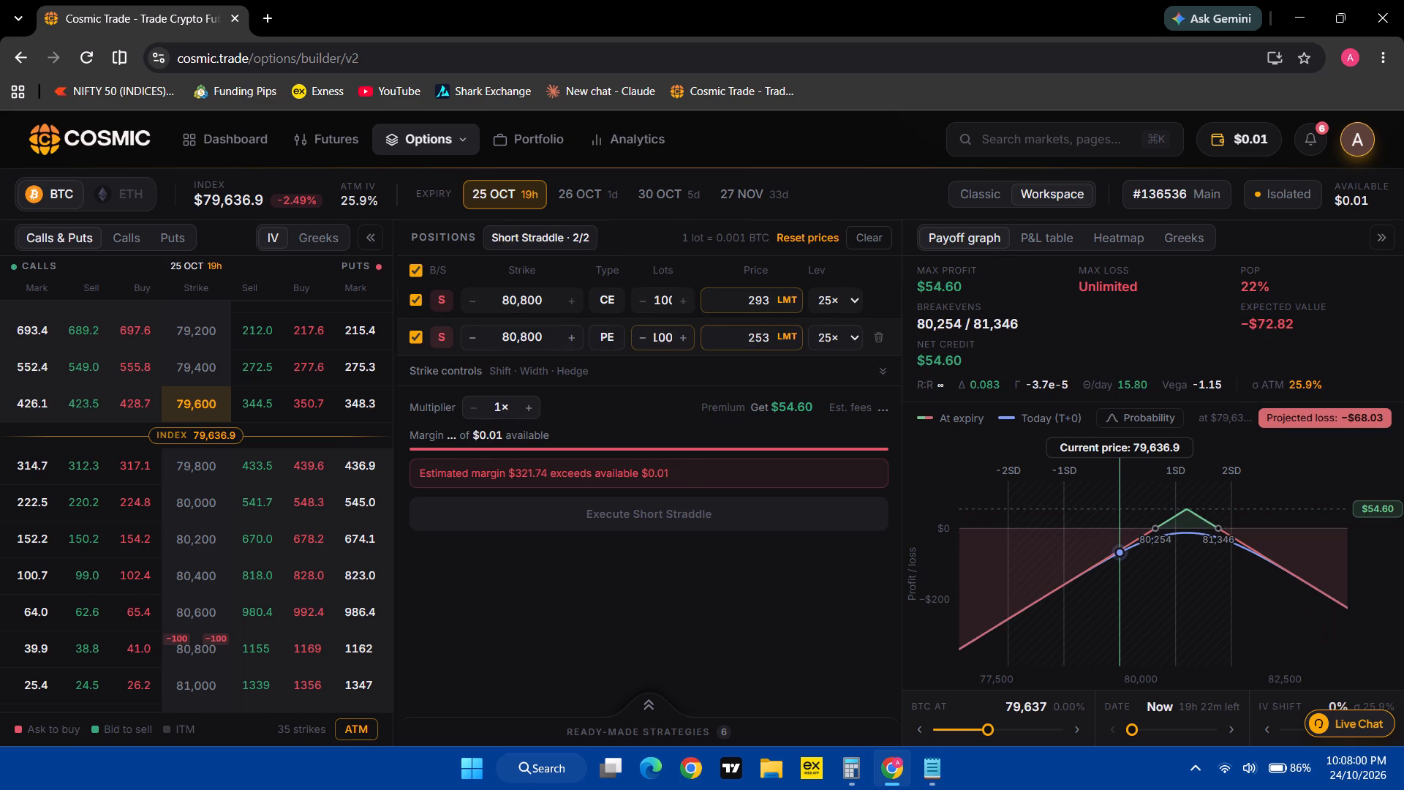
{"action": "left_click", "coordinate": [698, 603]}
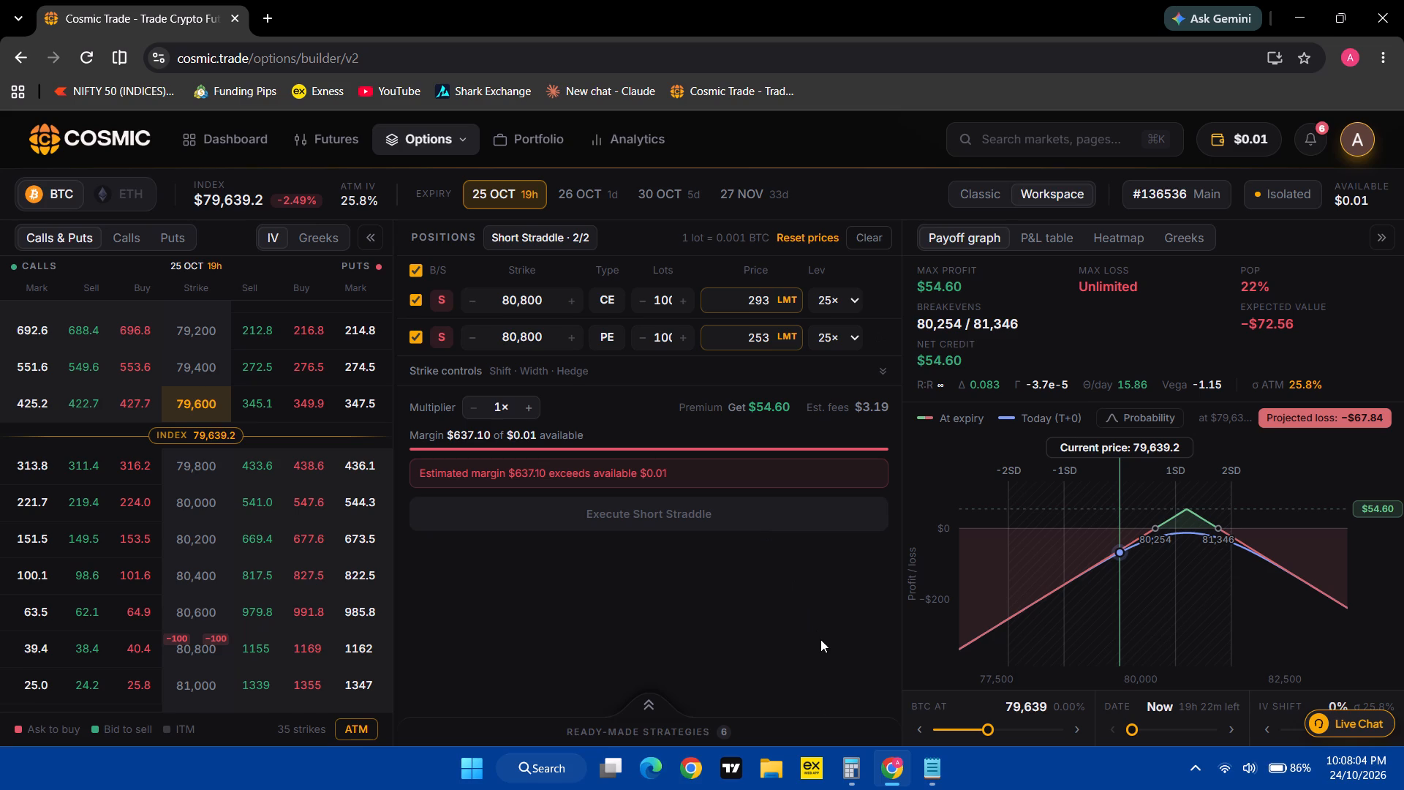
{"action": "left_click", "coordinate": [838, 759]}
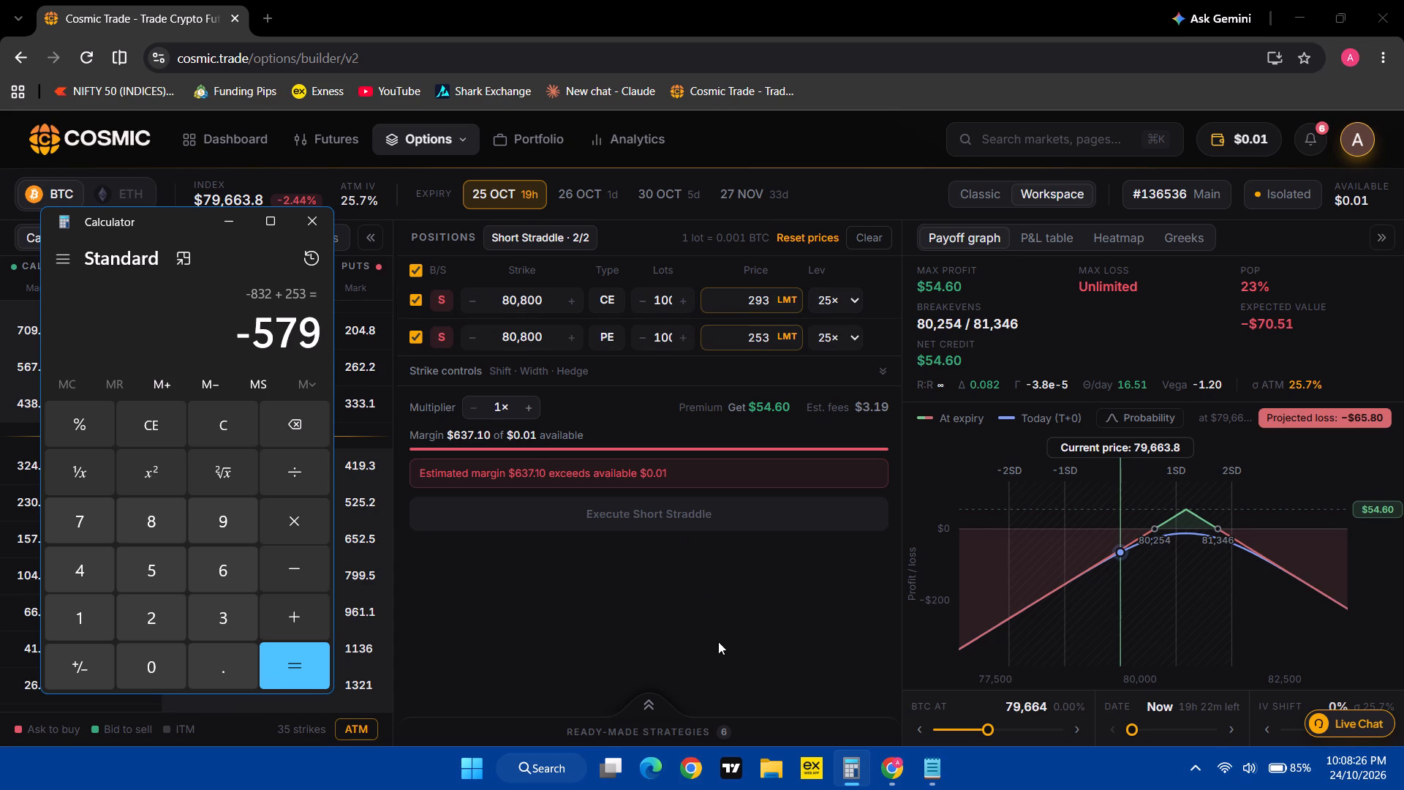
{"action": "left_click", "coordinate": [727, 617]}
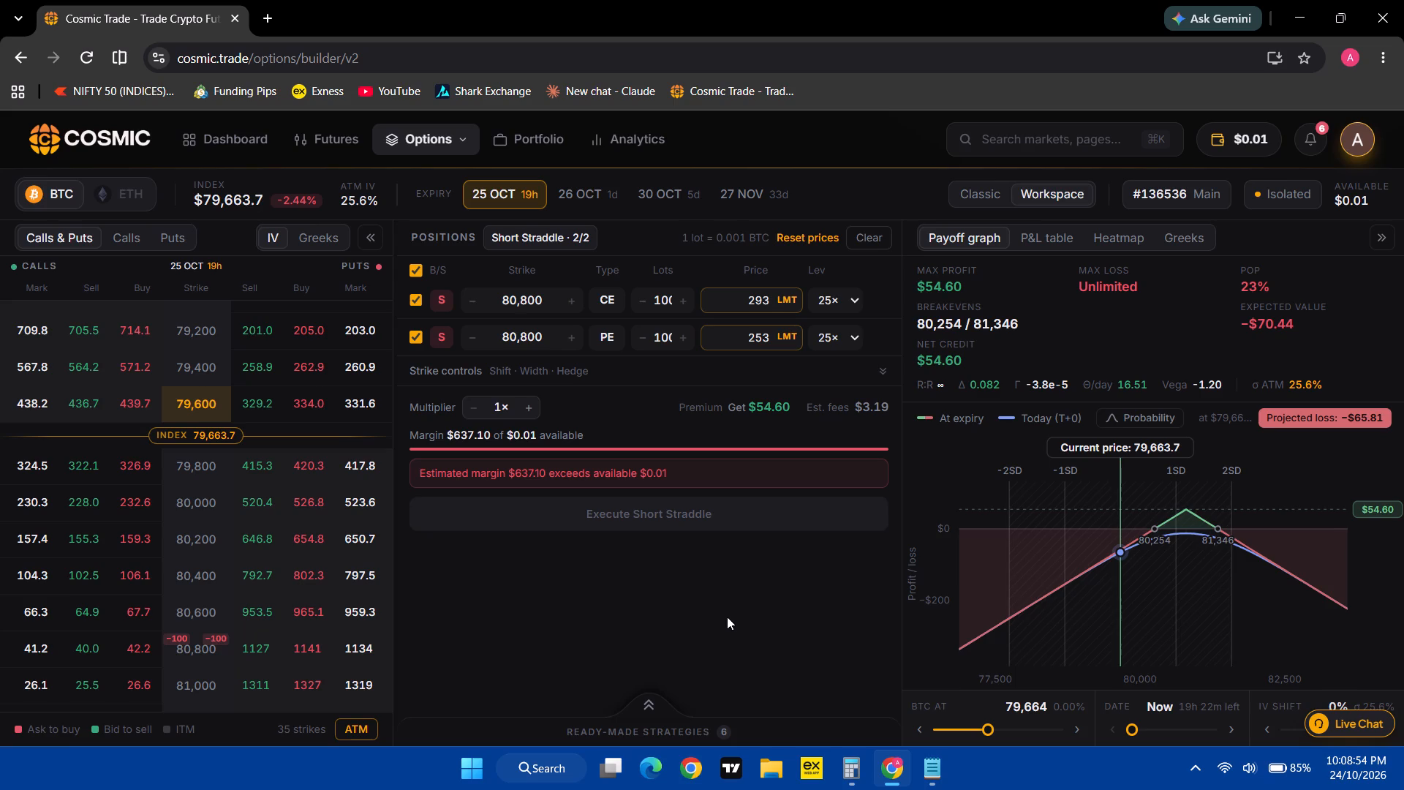
Set the lots of both the 80,800 CE and PE sell legs to 57.
{"action": "left_click", "coordinate": [665, 293]}
{"action": "key", "text": "5"}
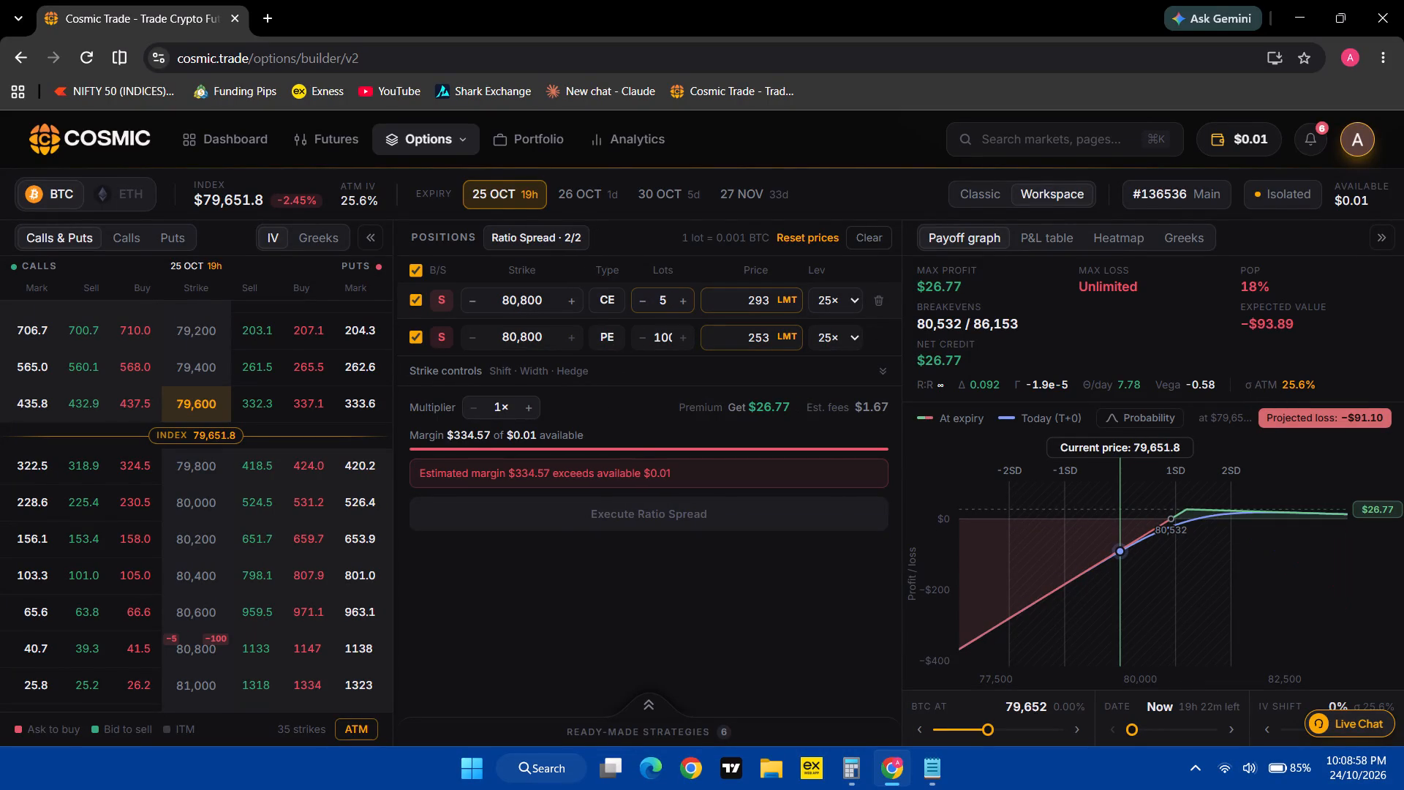
{"action": "key", "text": "7"}
{"action": "left_click", "coordinate": [661, 337]}
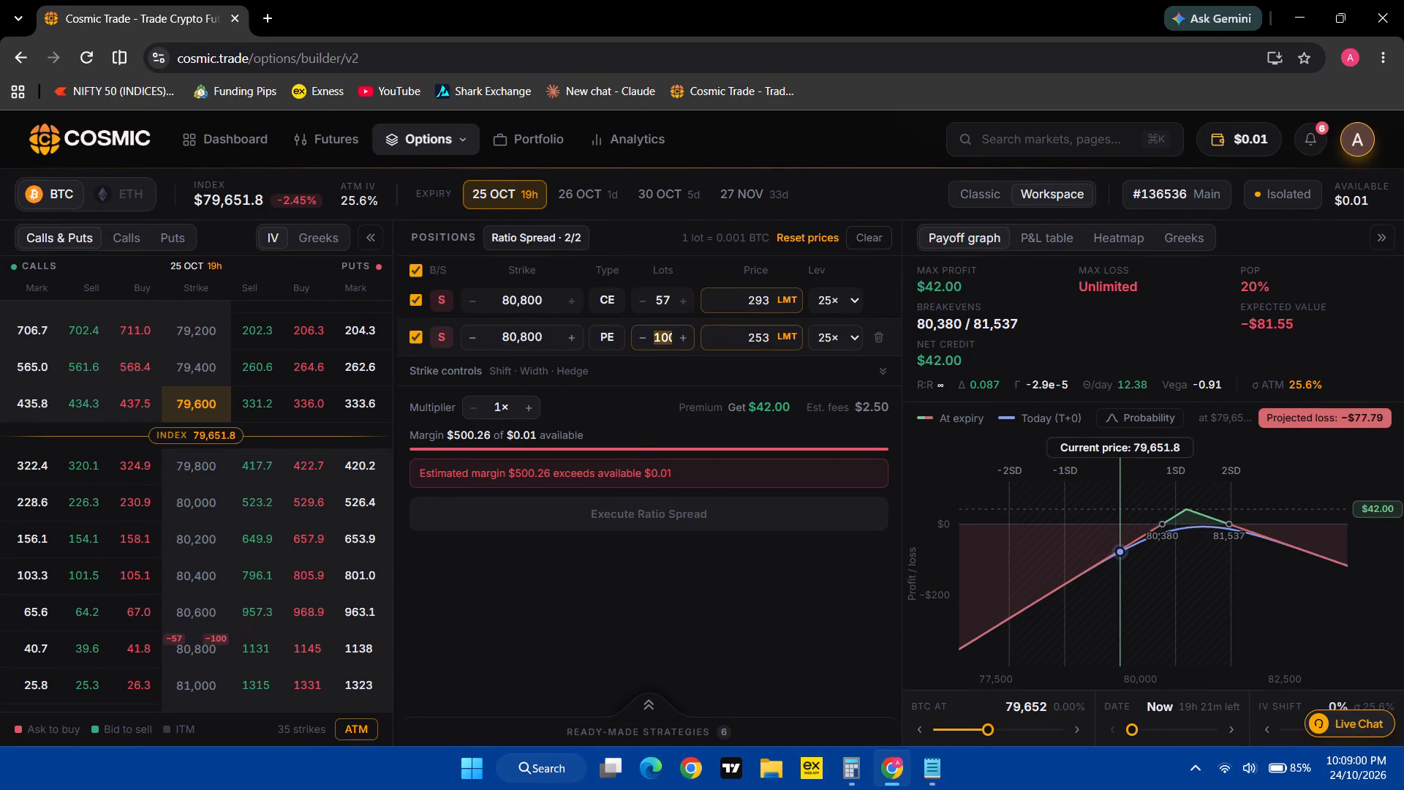
{"action": "type", "text": "57"}
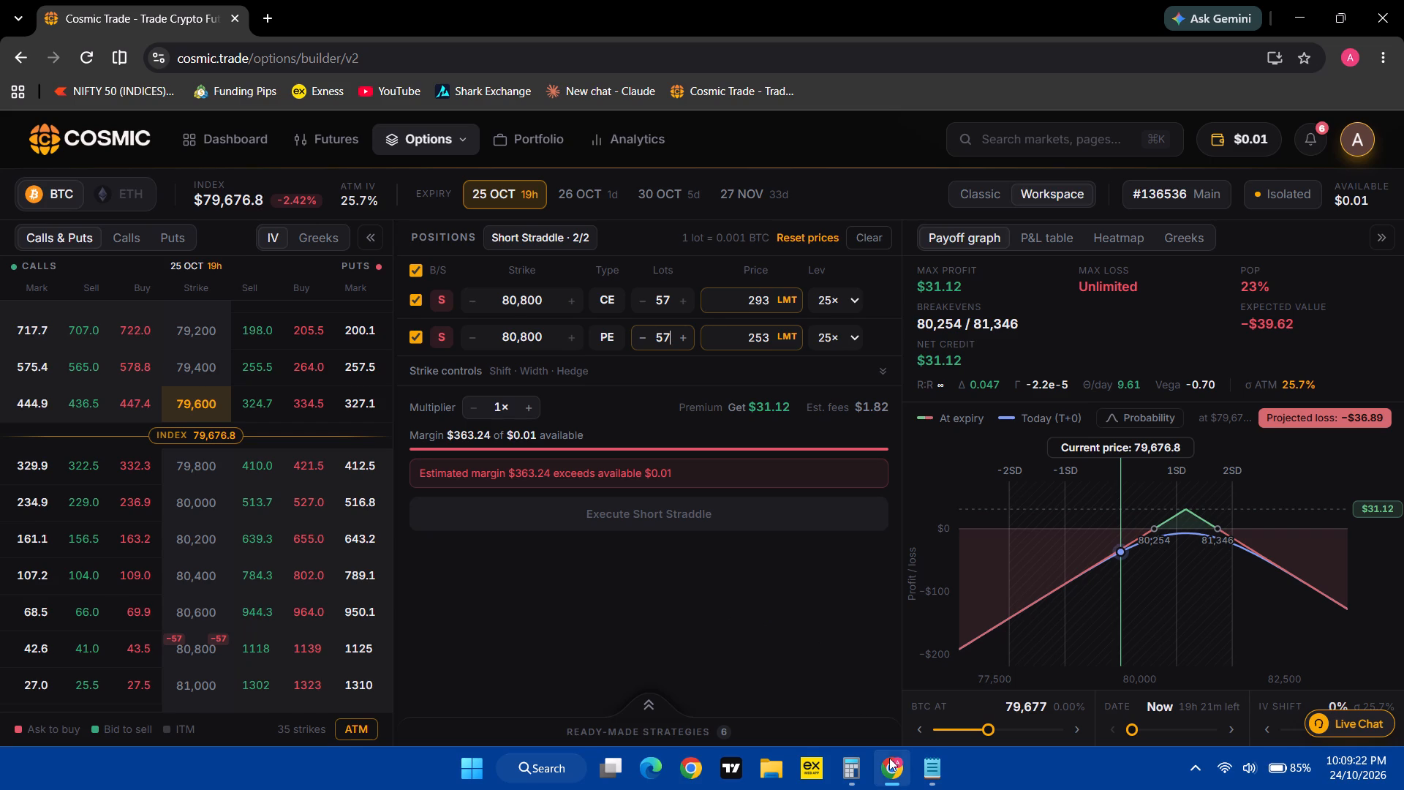
In Calculator, compute 31/1053*100, divide the result by 2, and clear the calculation.
{"action": "left_click", "coordinate": [856, 770]}
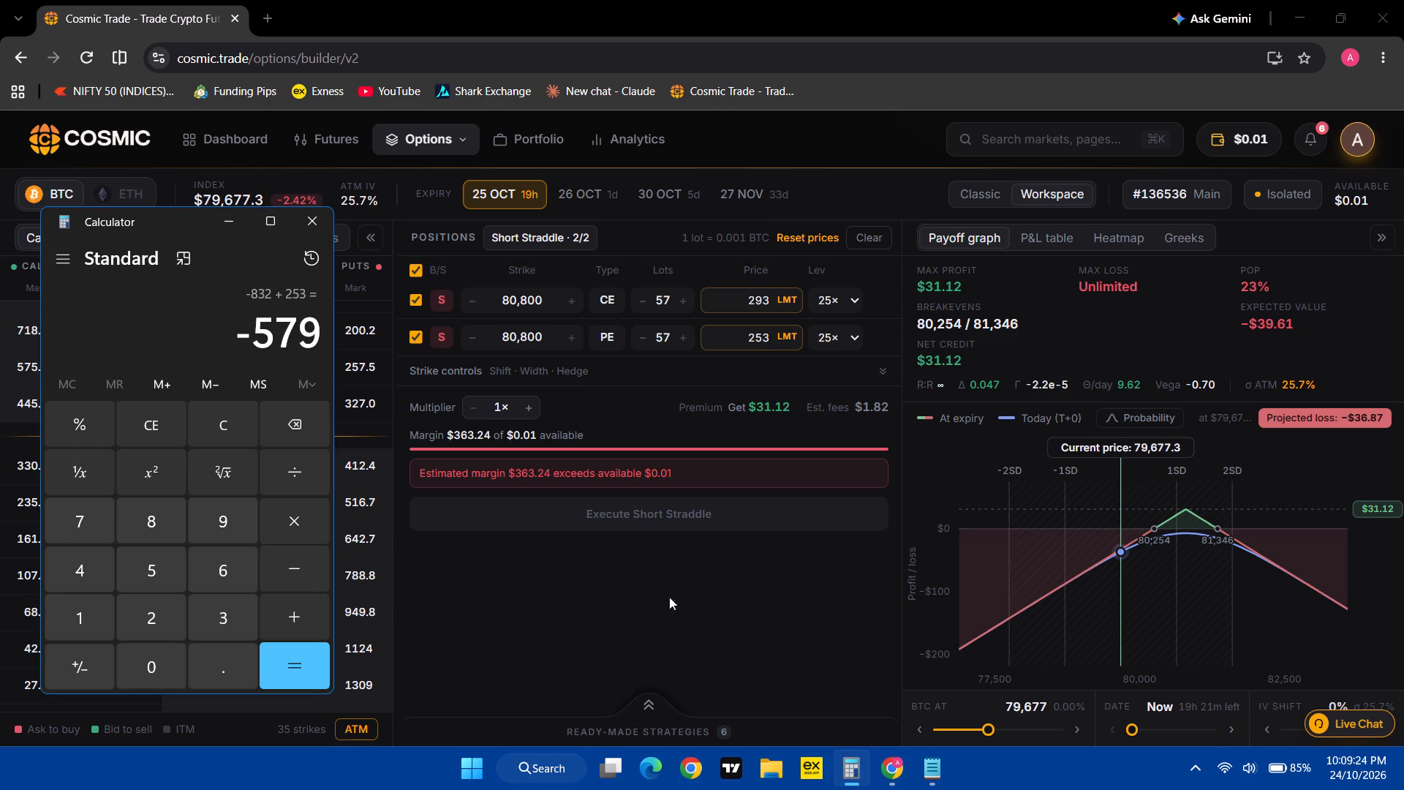
{"action": "left_click", "coordinate": [228, 409]}
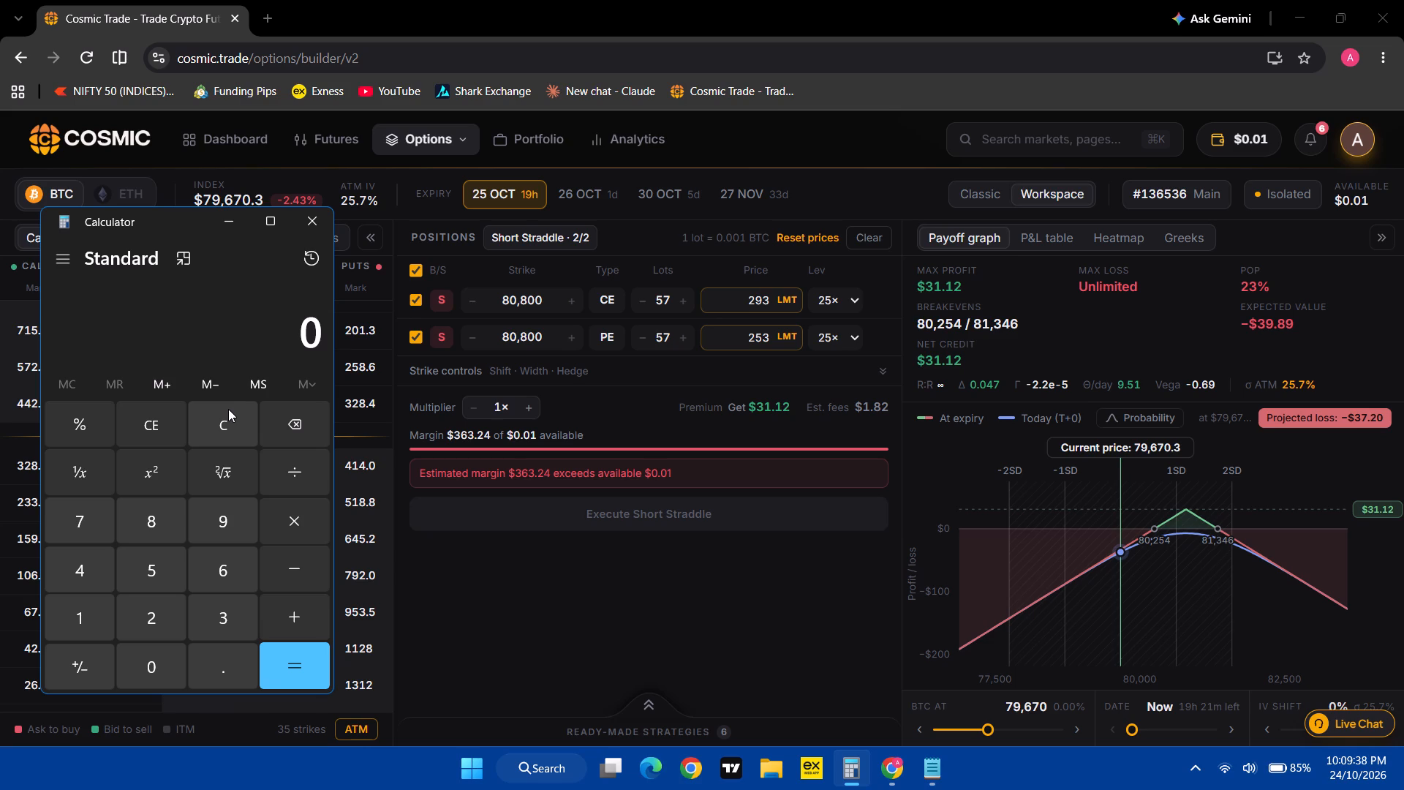
{"action": "type", "text": "31/1053*100"}
{"action": "key", "text": "Return"}
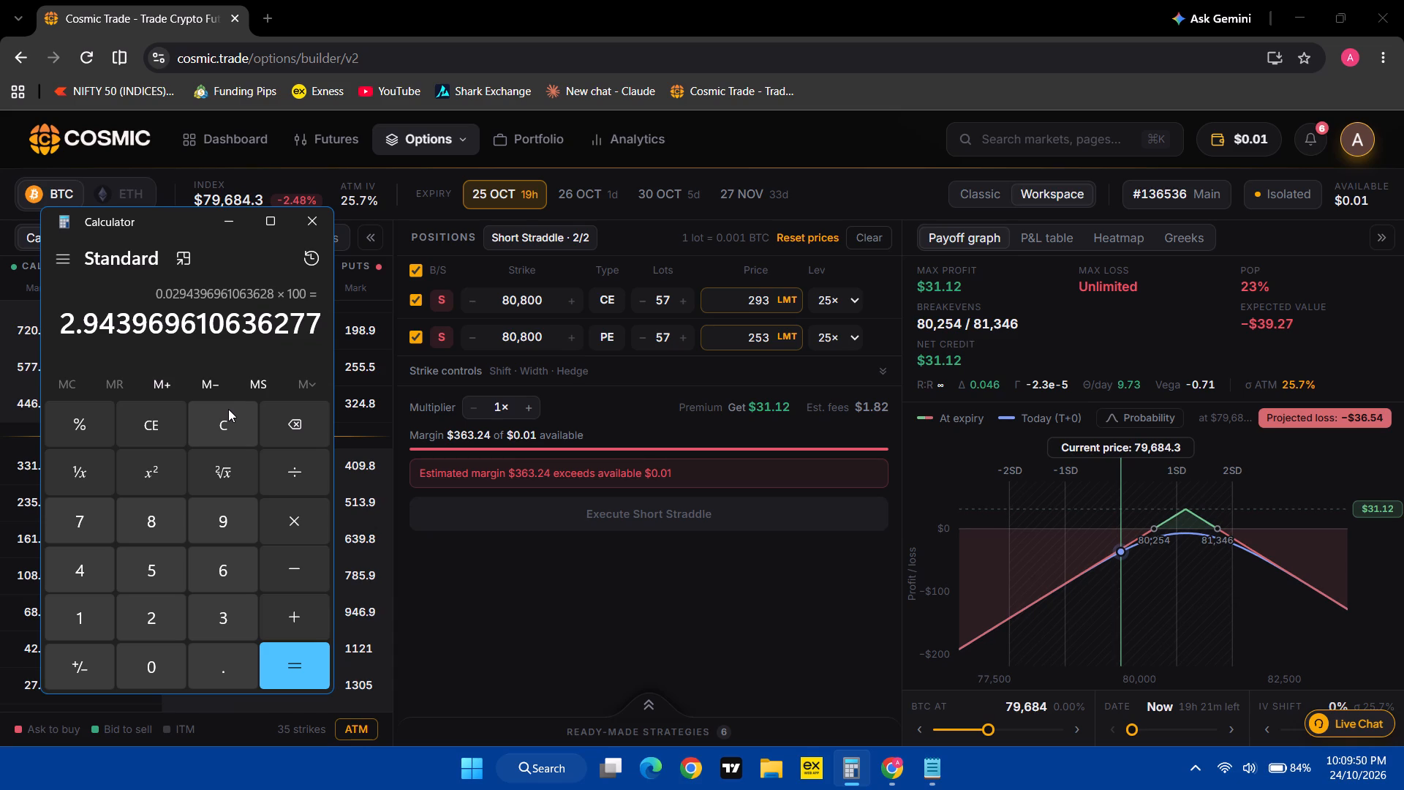
{"action": "type", "text": "/2"}
{"action": "key", "text": "Return"}
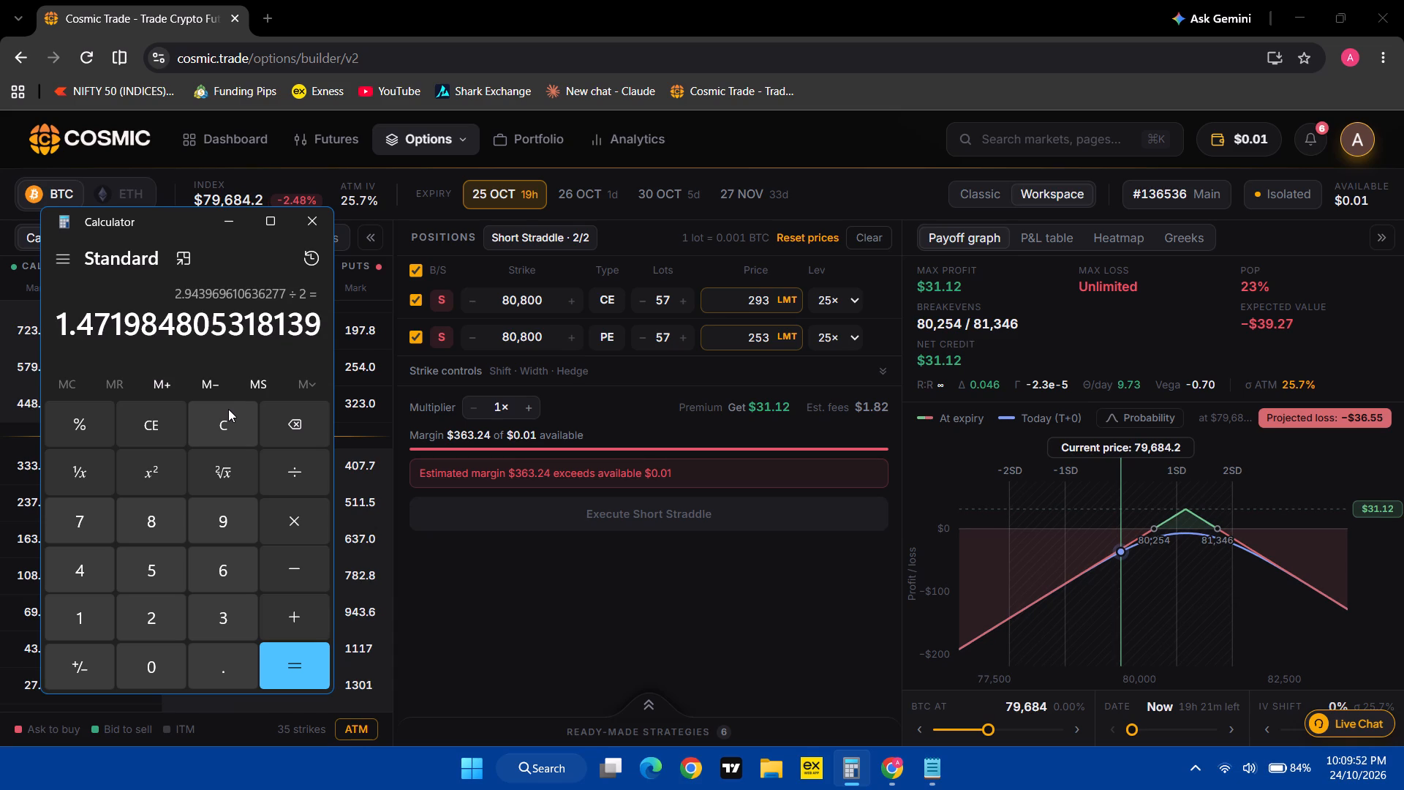
{"action": "left_click", "coordinate": [225, 419]}
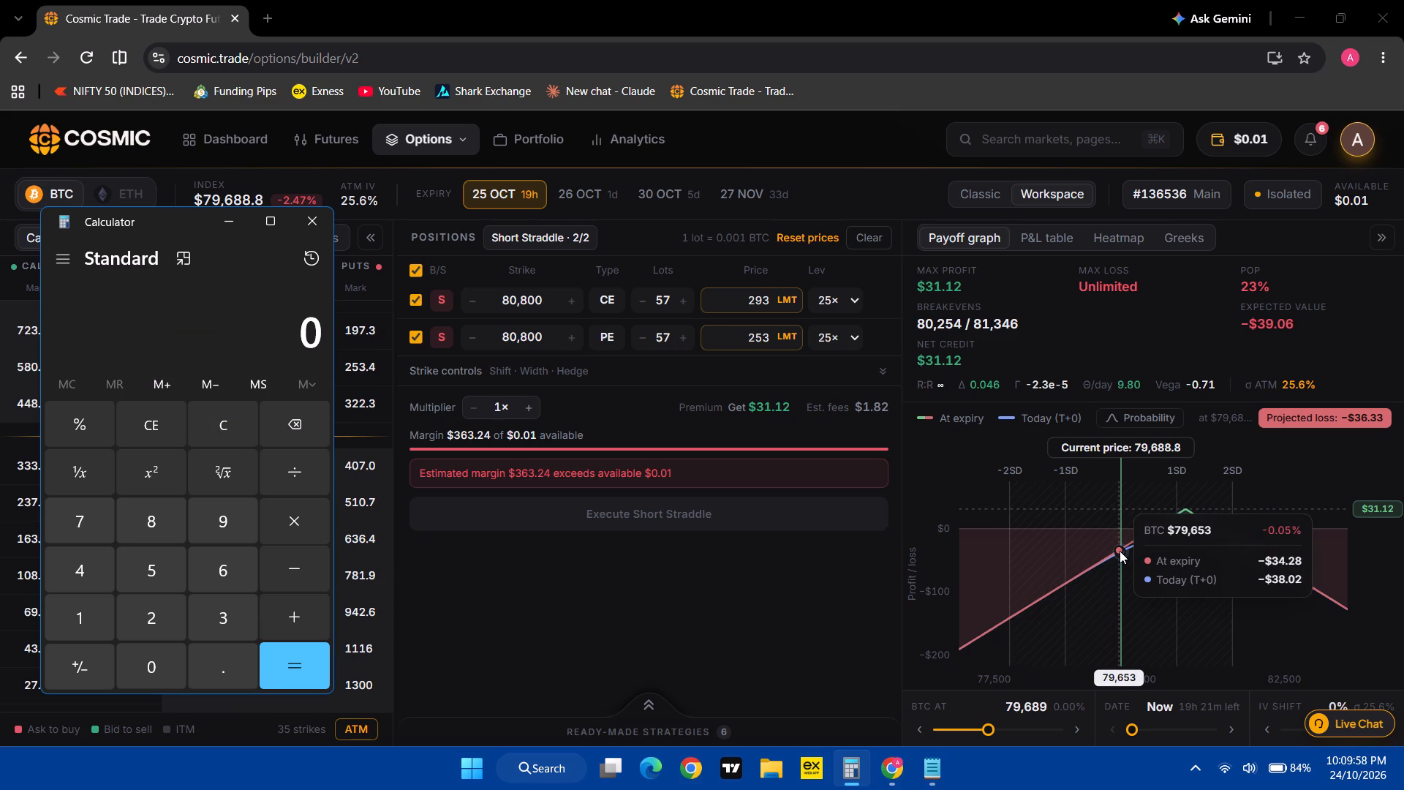
Check the short straddle's P&L table and return to its payoff graph.
{"action": "left_click", "coordinate": [1051, 245]}
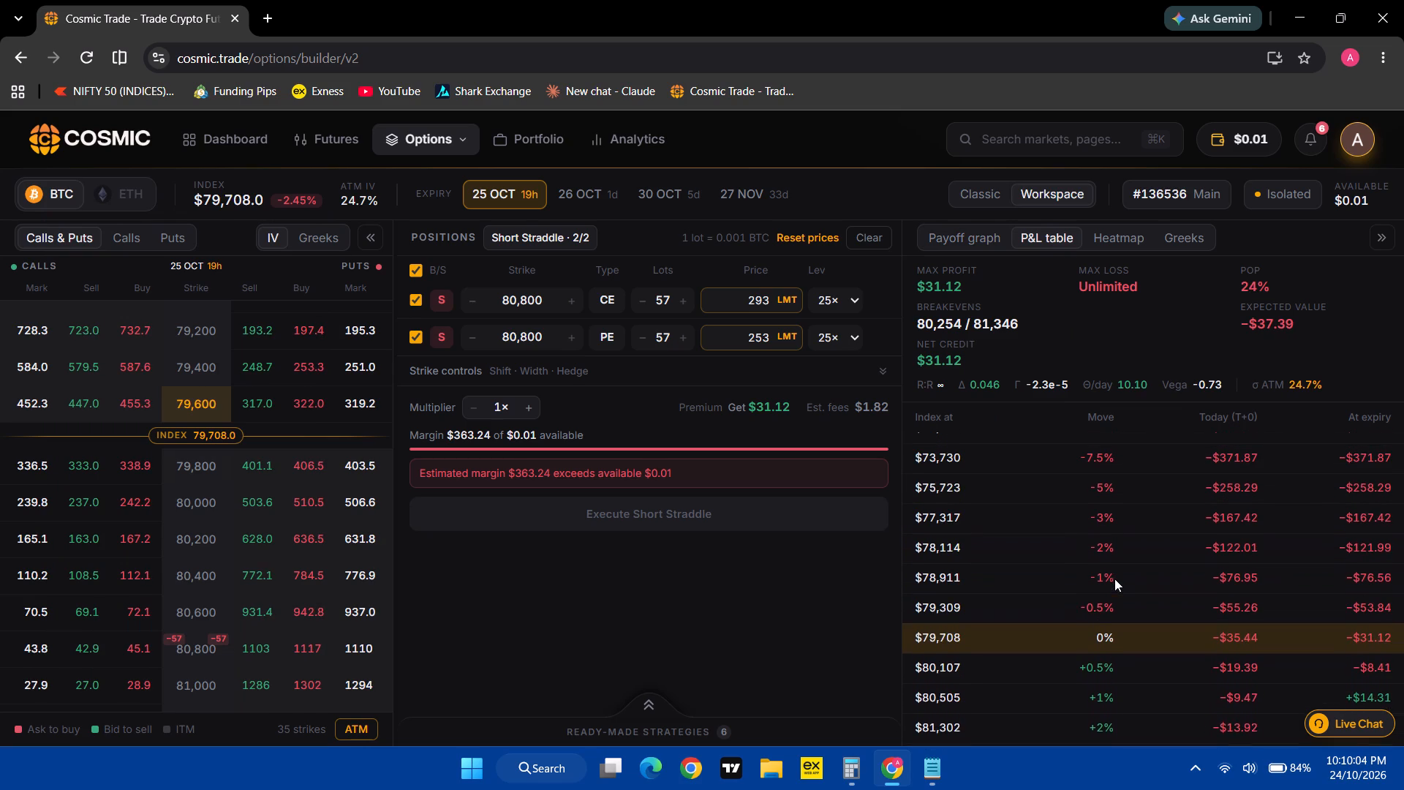
{"action": "left_click", "coordinate": [972, 246]}
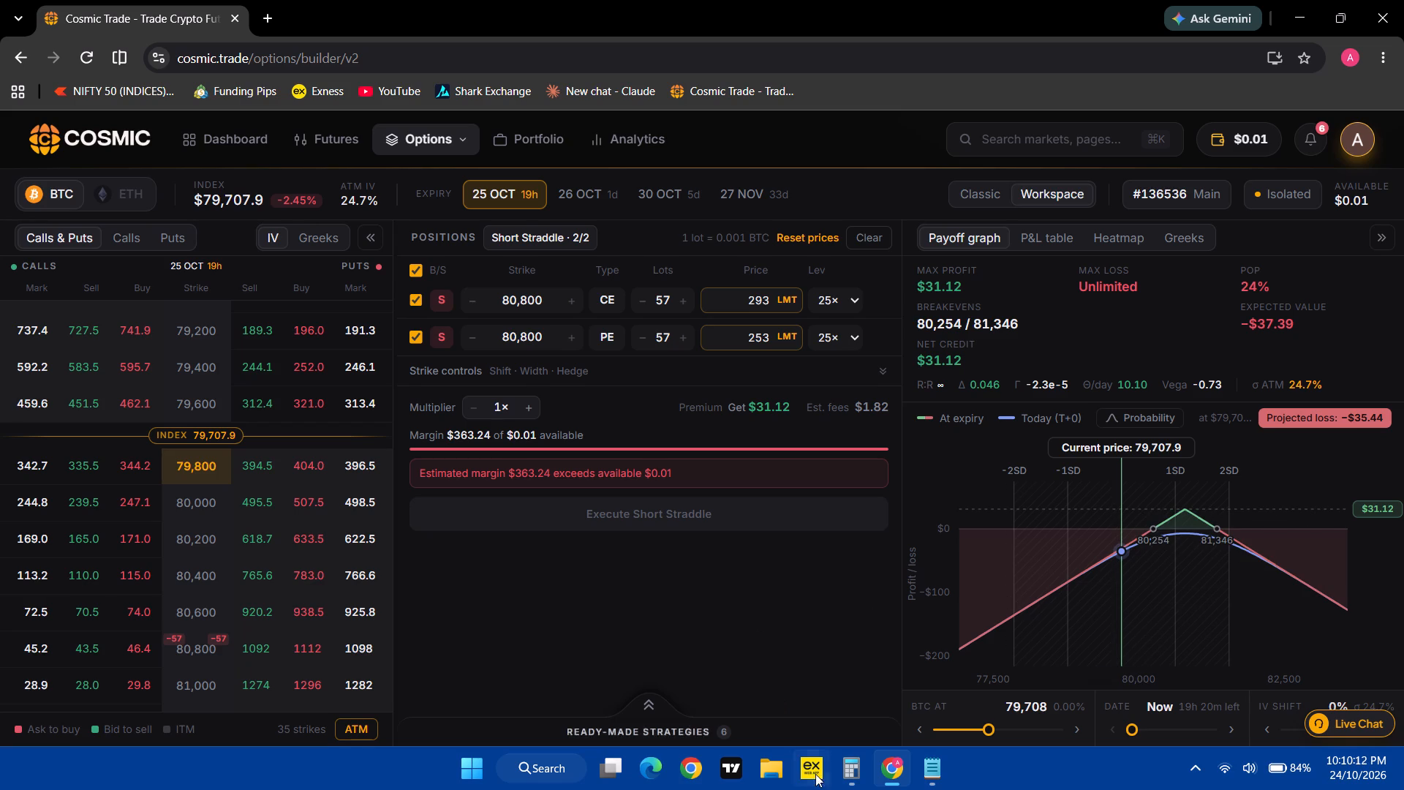
Review the CE and PE premium lines in the Notepad note and return to the Cosmic strategy builder.
{"action": "left_click", "coordinate": [842, 784]}
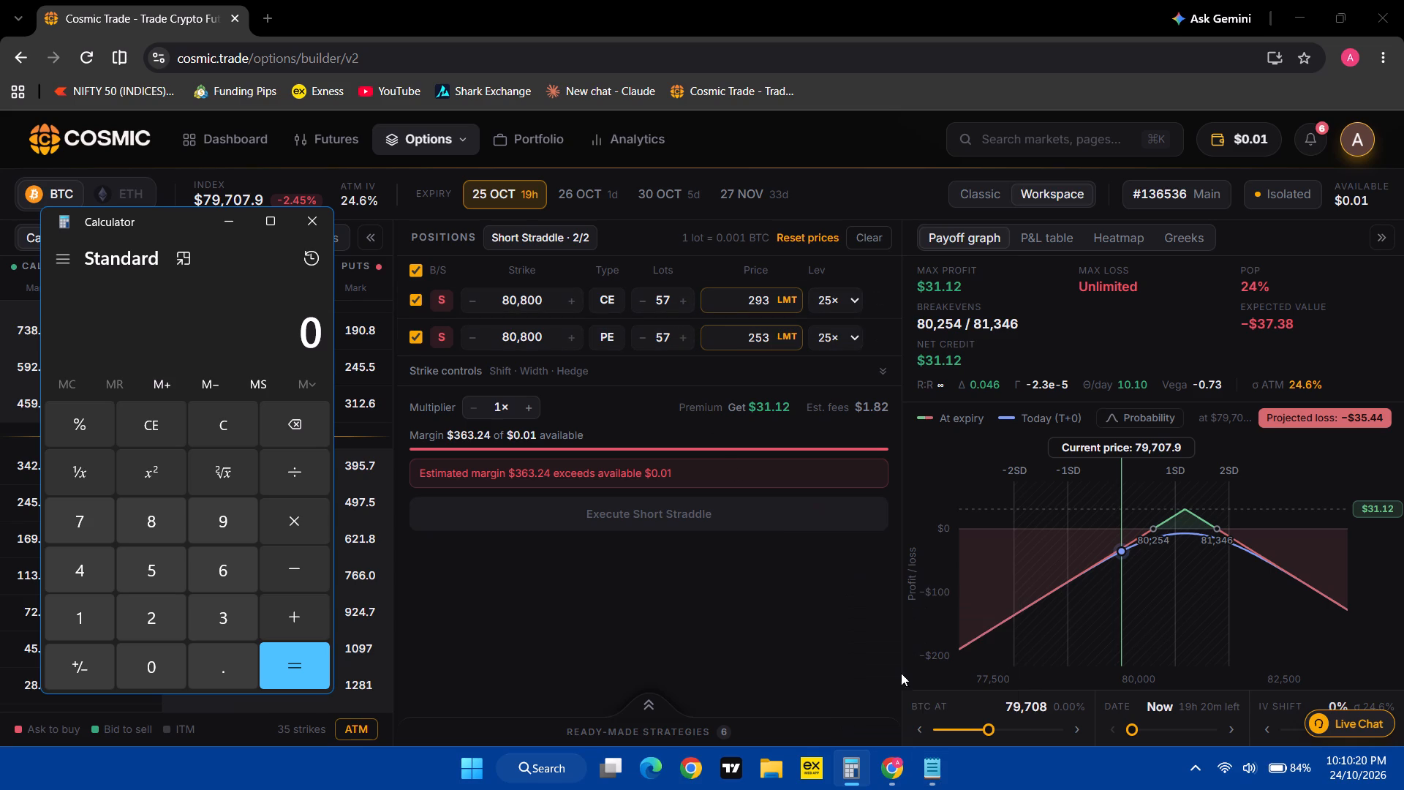
{"action": "left_click", "coordinate": [924, 765]}
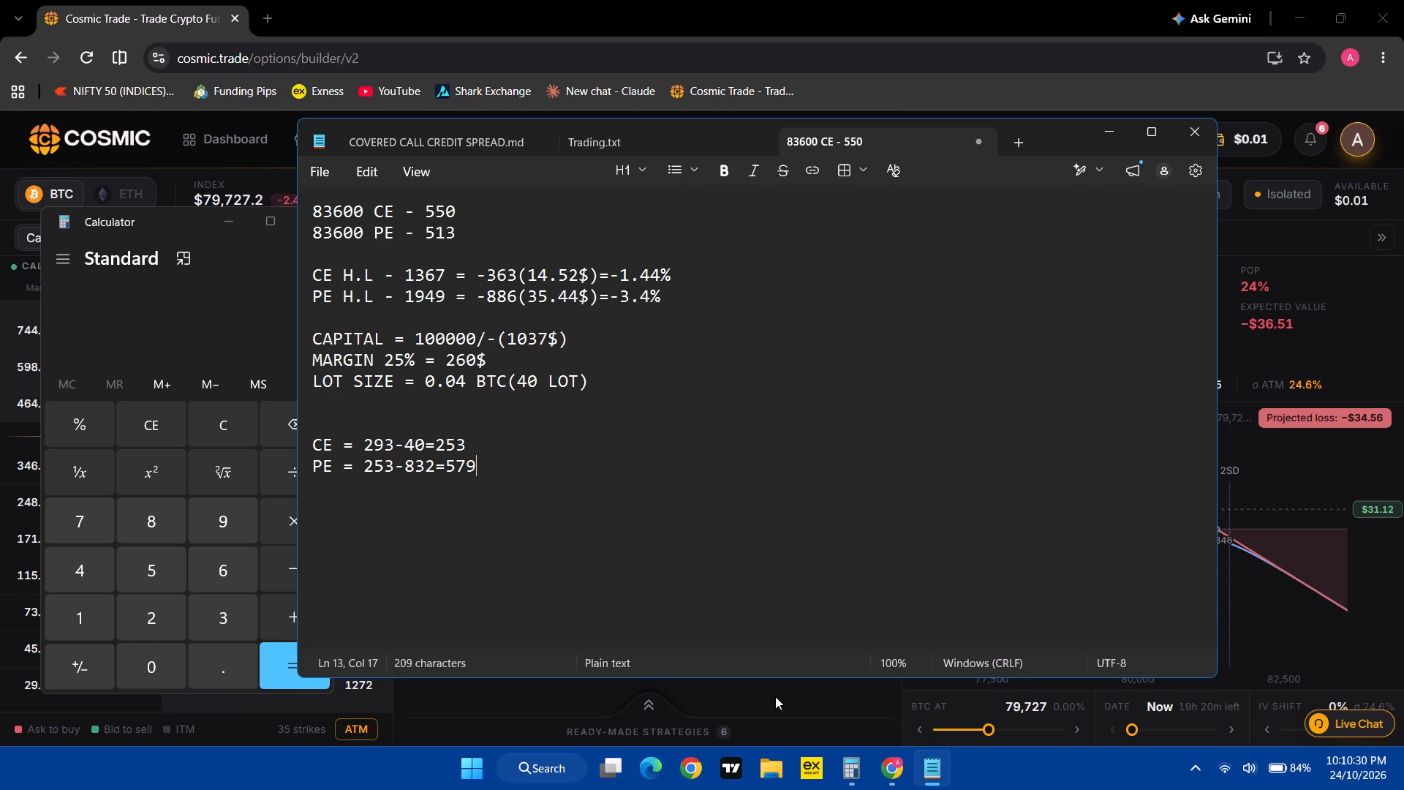
{"action": "left_click", "coordinate": [775, 696]}
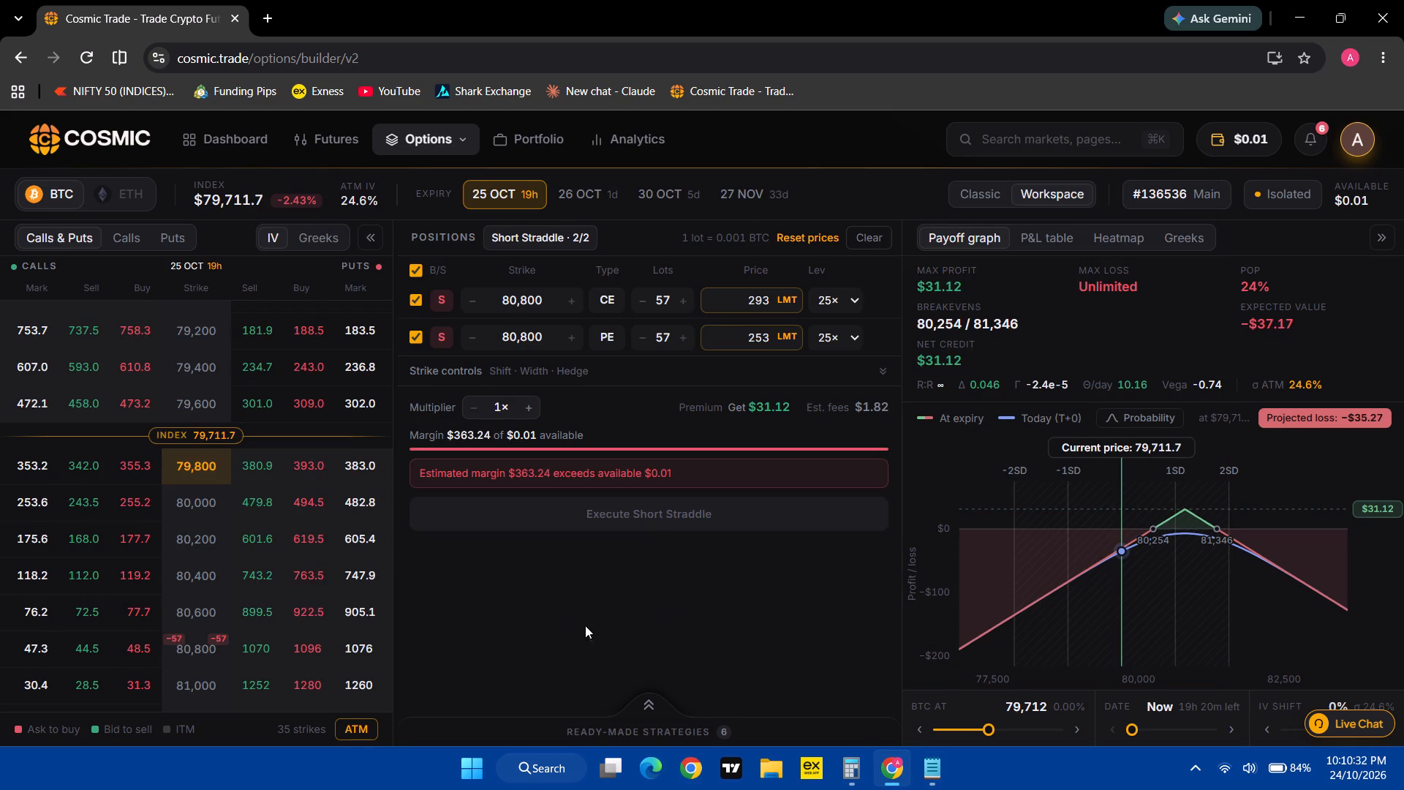
Open the Cosmic option chain and compare the 25 OCT 80,800 put and call premium charts.
{"action": "left_click", "coordinate": [443, 132]}
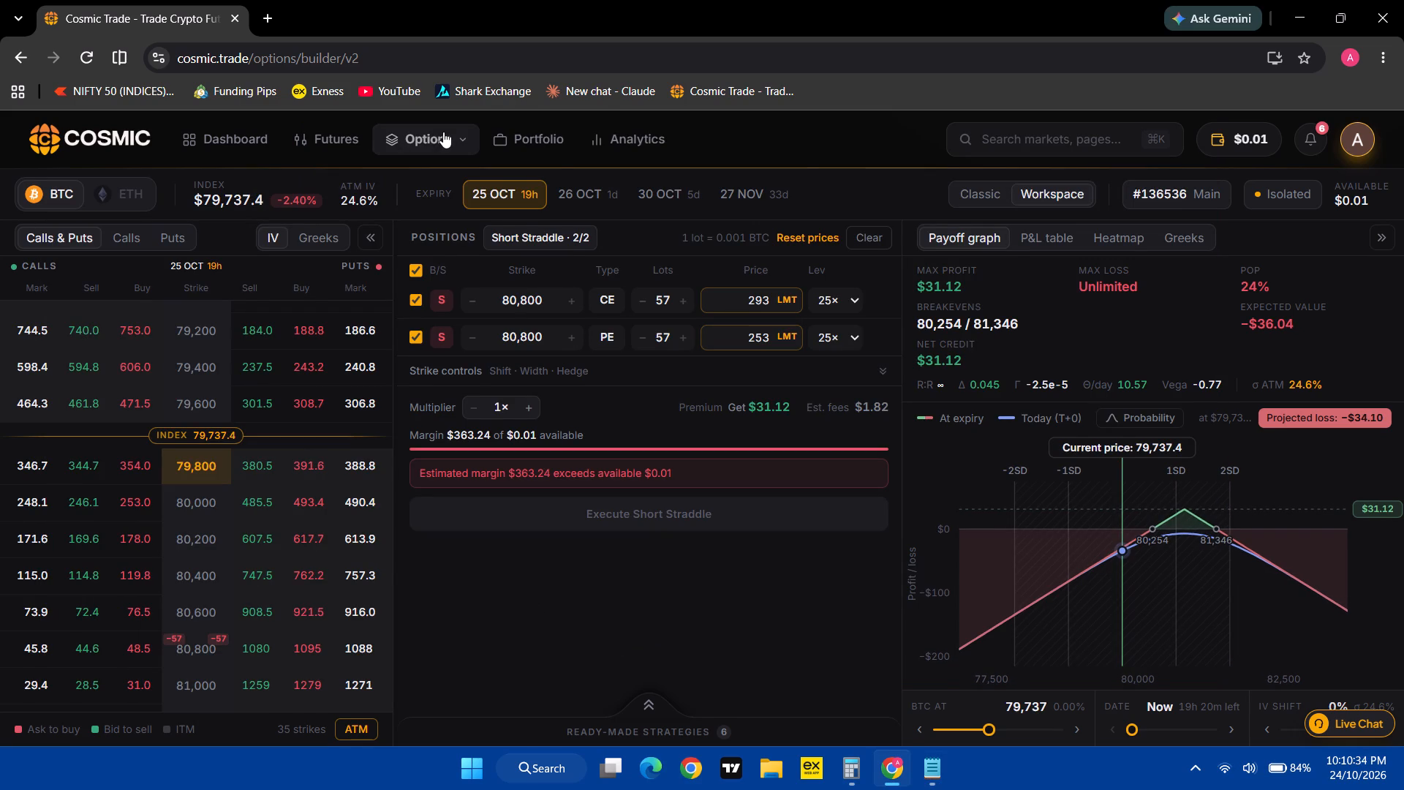
{"action": "left_click", "coordinate": [469, 183]}
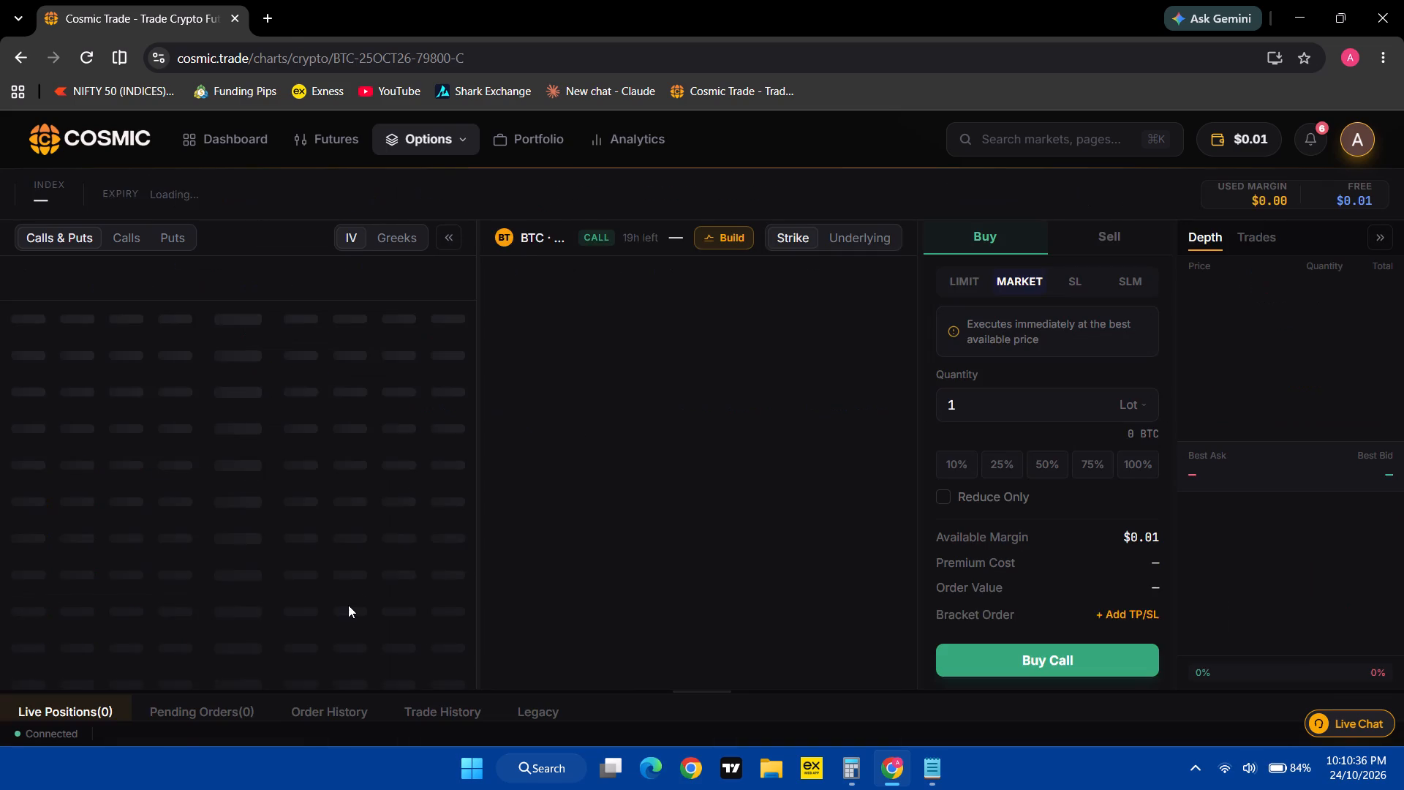
{"action": "scroll", "coordinate": [304, 587], "scroll_direction": "down", "scroll_amount": 2}
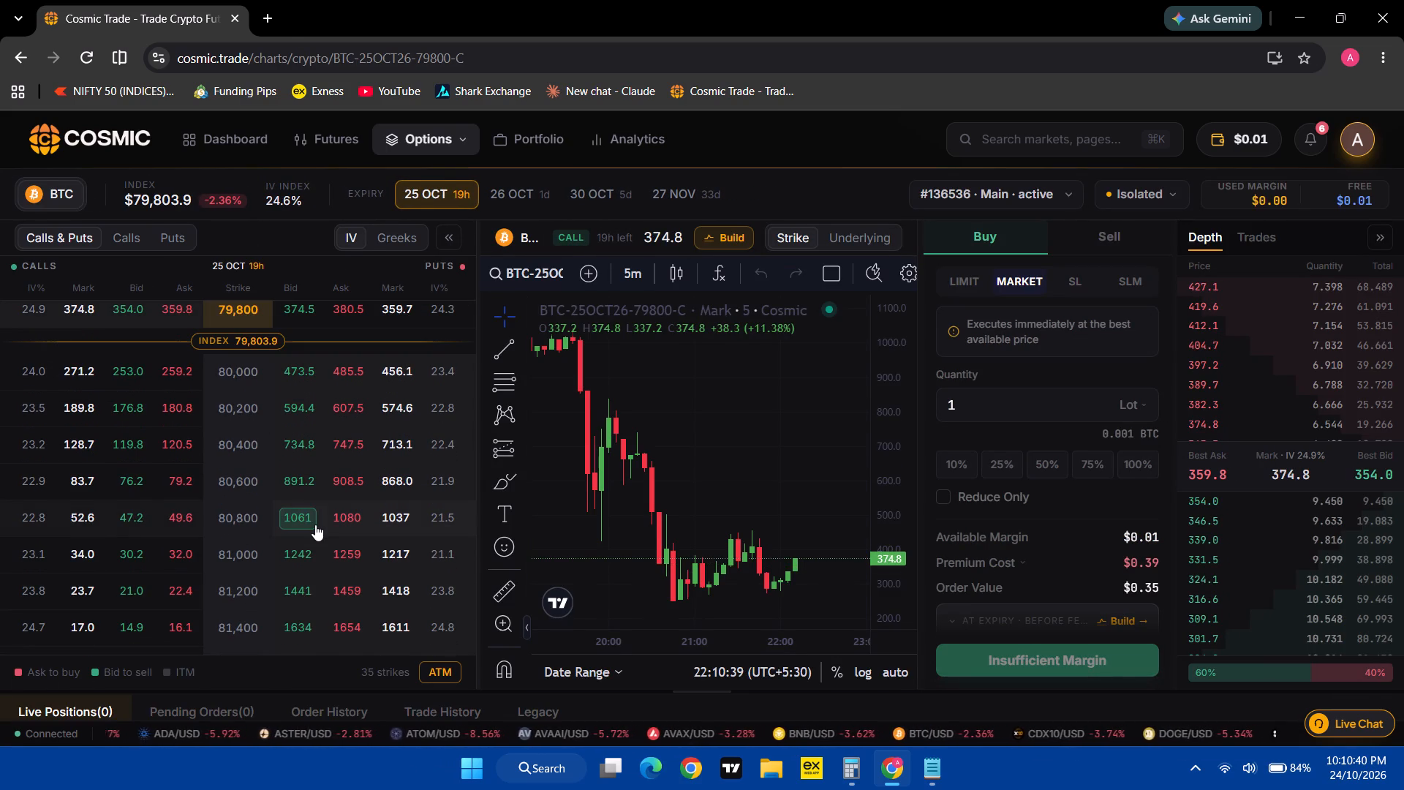
{"action": "left_click", "coordinate": [307, 521]}
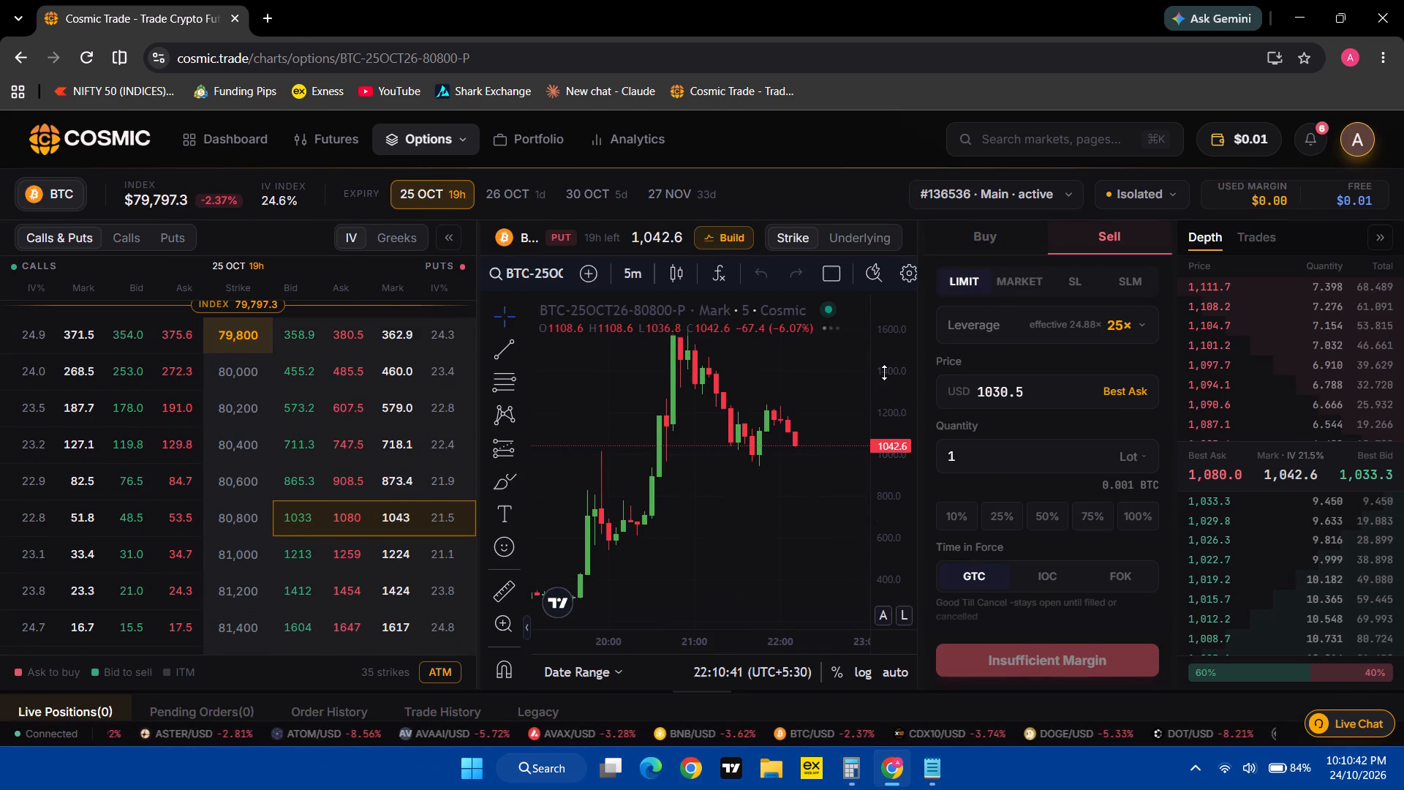
{"action": "left_click_drag", "start_coordinate": [884, 372], "coordinate": [872, 476]}
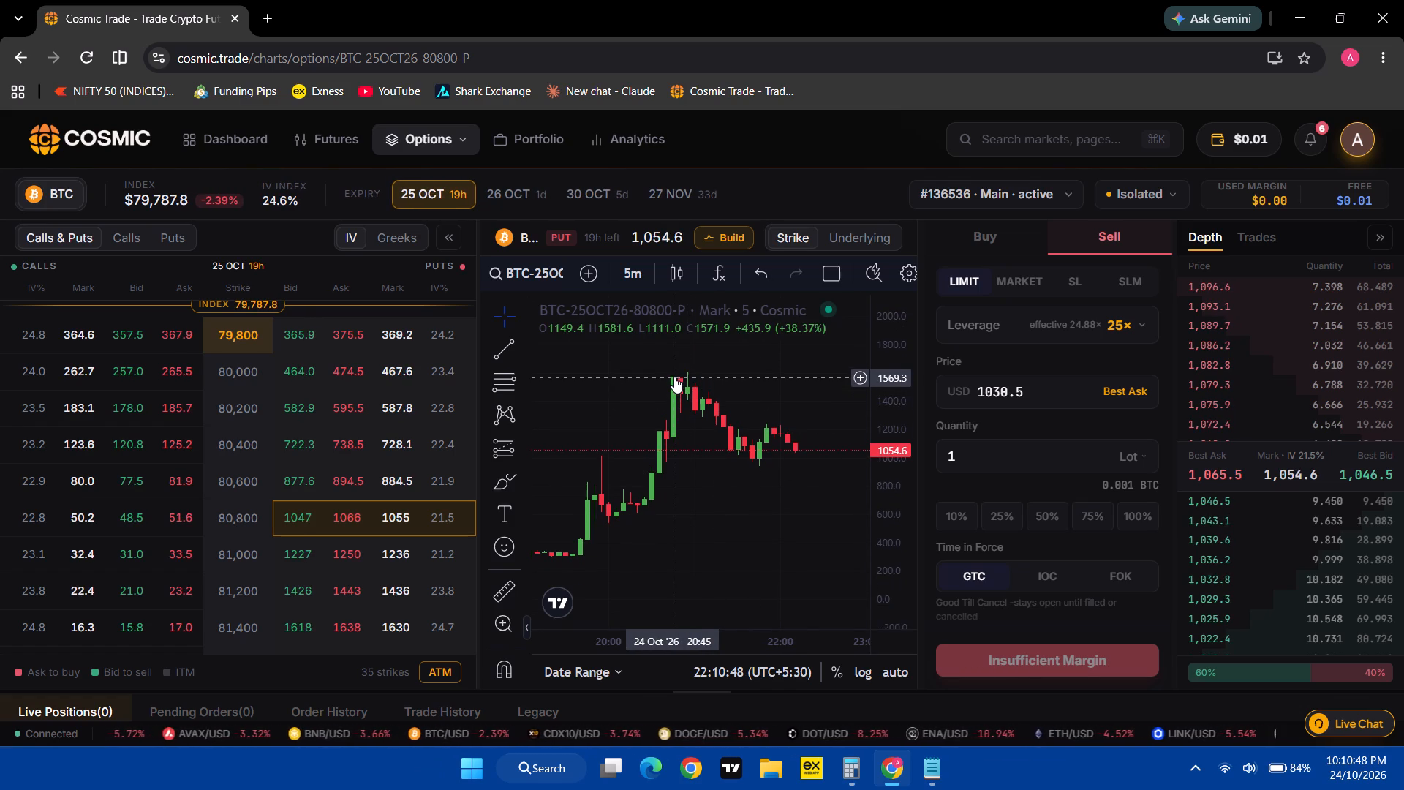
{"action": "left_click", "coordinate": [131, 522]}
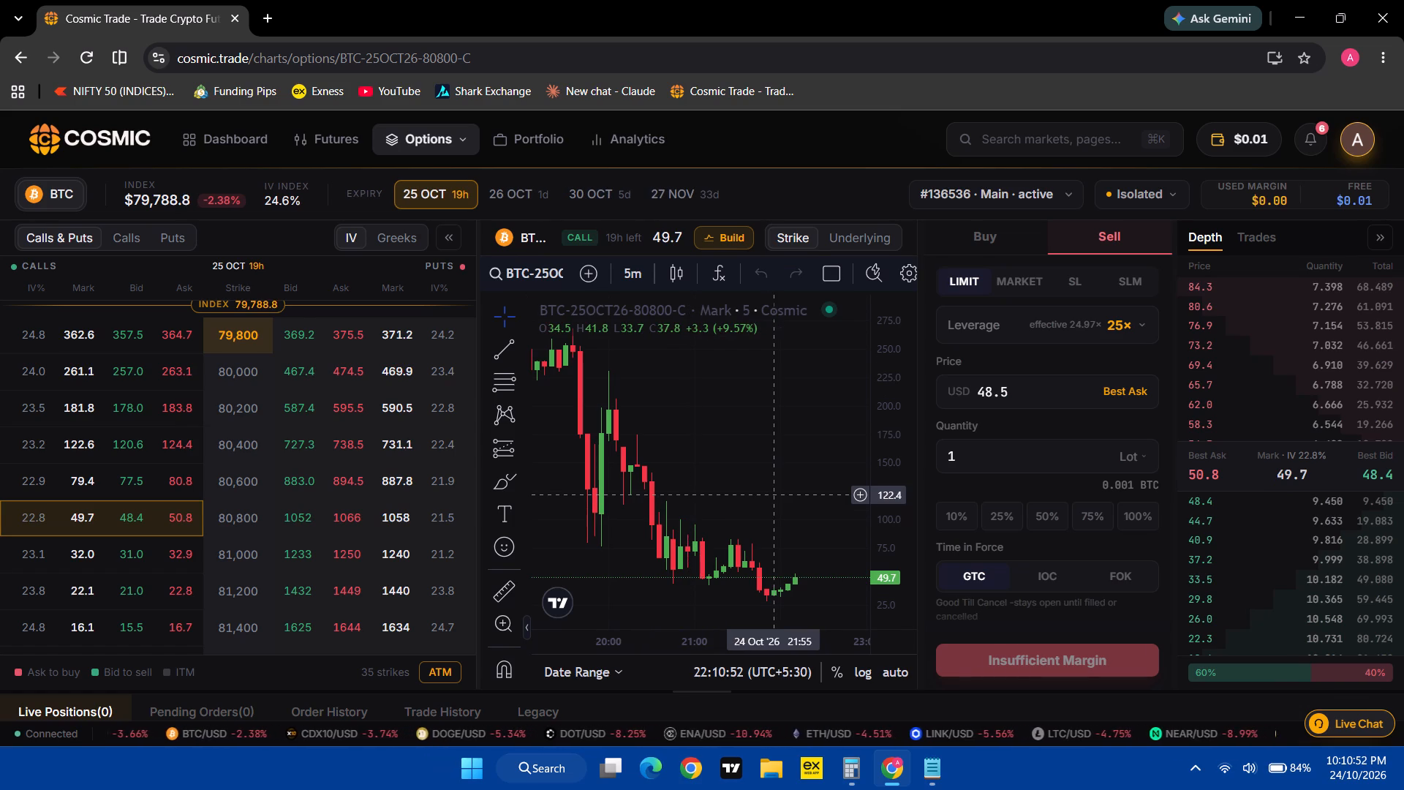
{"action": "left_click", "coordinate": [285, 512]}
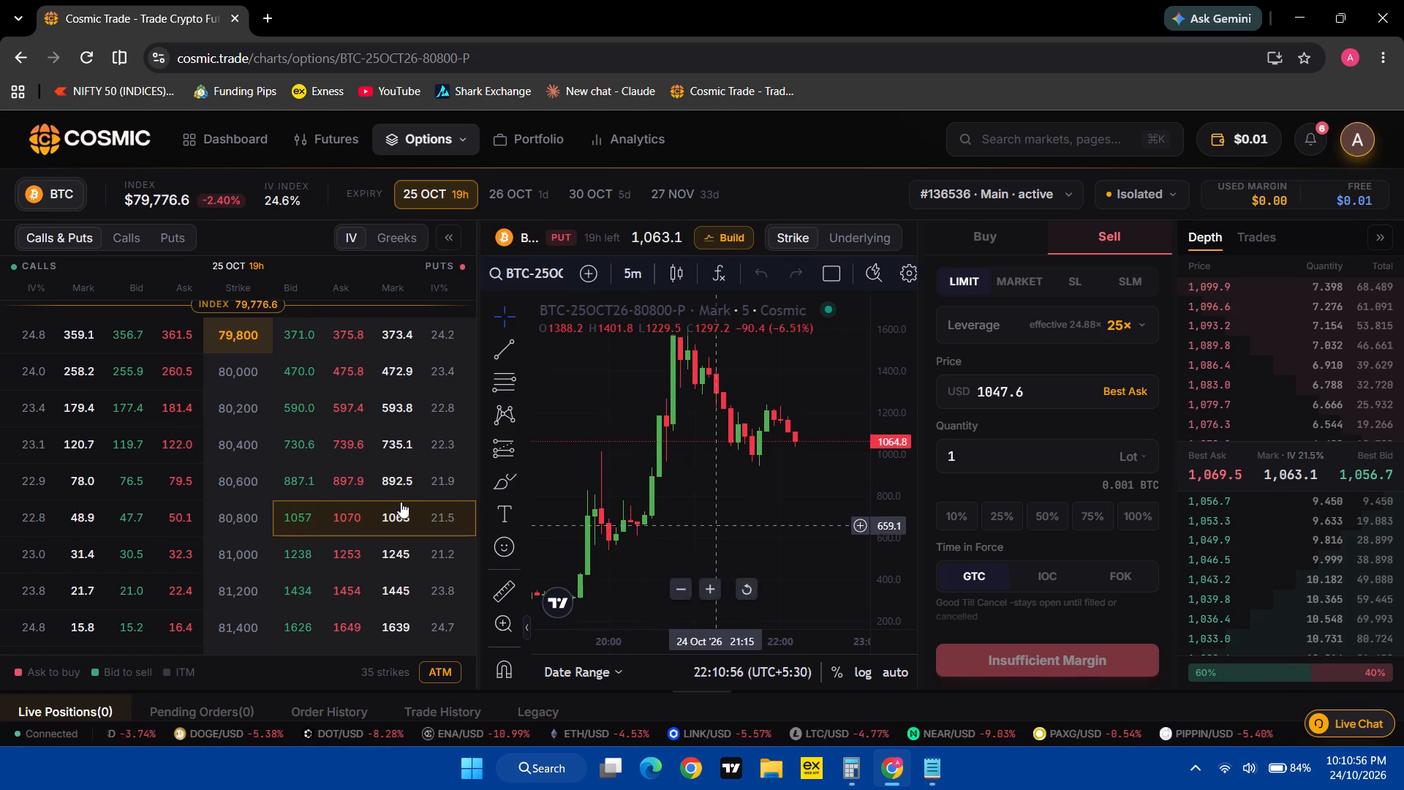
{"action": "left_click", "coordinate": [129, 516]}
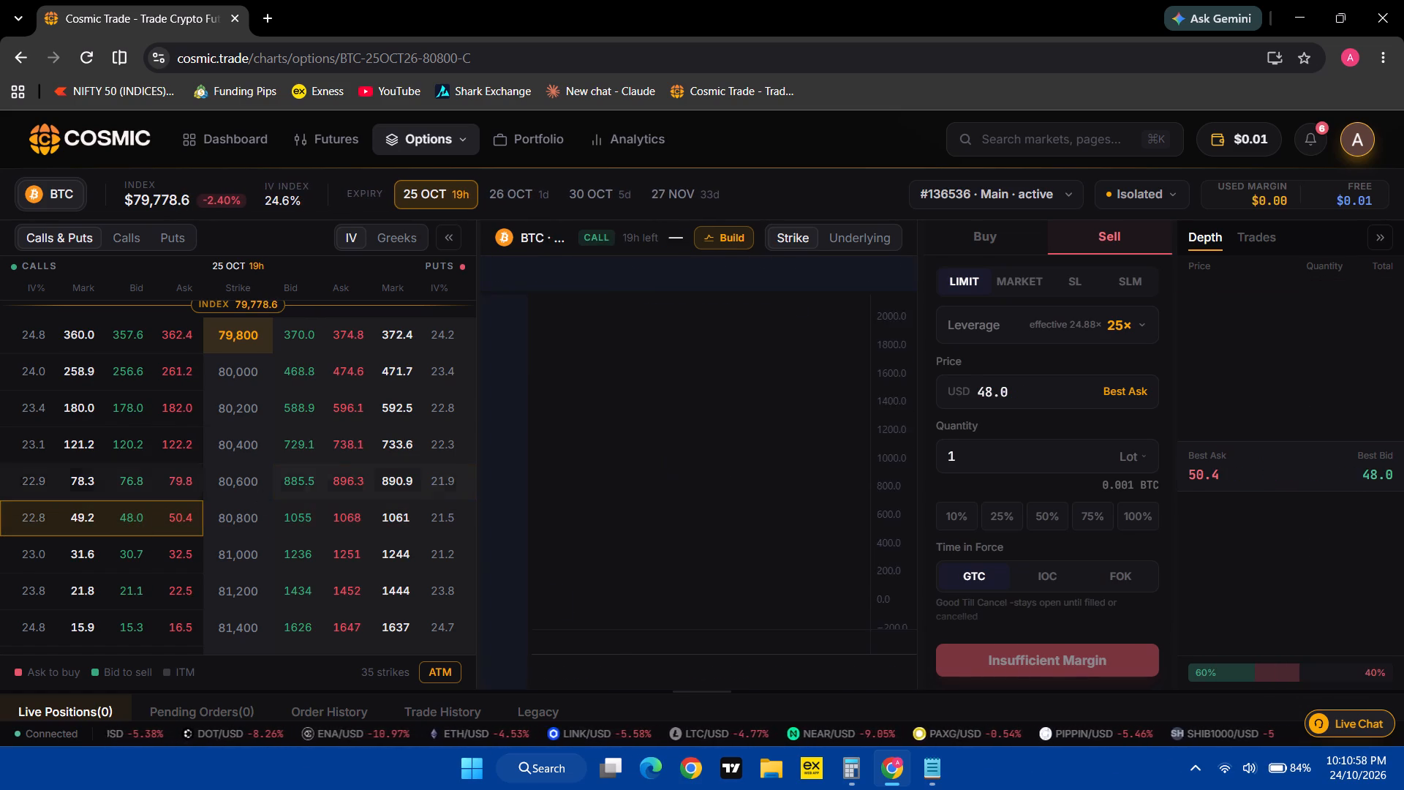
Check the 80,800 call premium chart, and in Calculator compute 293-28.
{"action": "left_click_drag", "start_coordinate": [904, 407], "coordinate": [892, 489]}
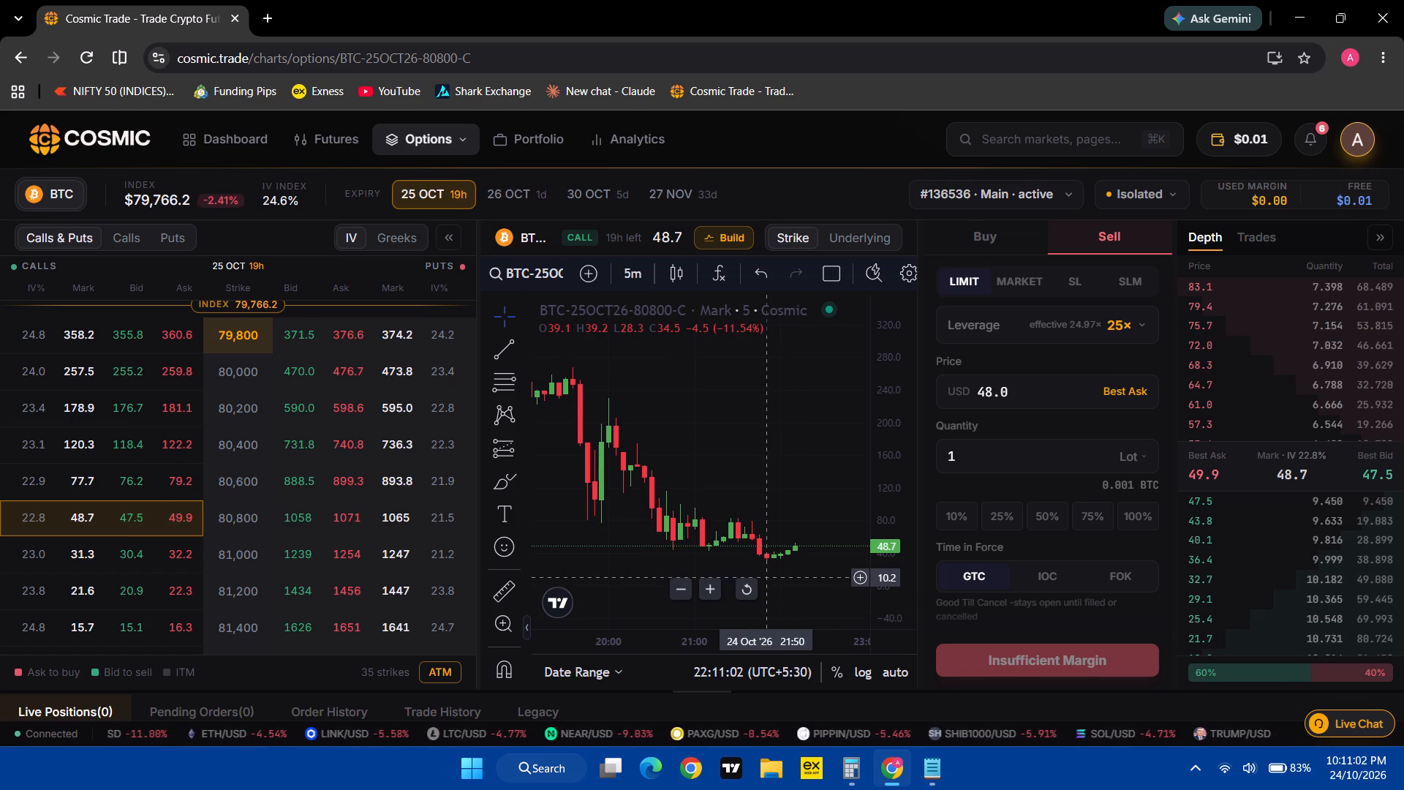
{"action": "left_click", "coordinate": [866, 789]}
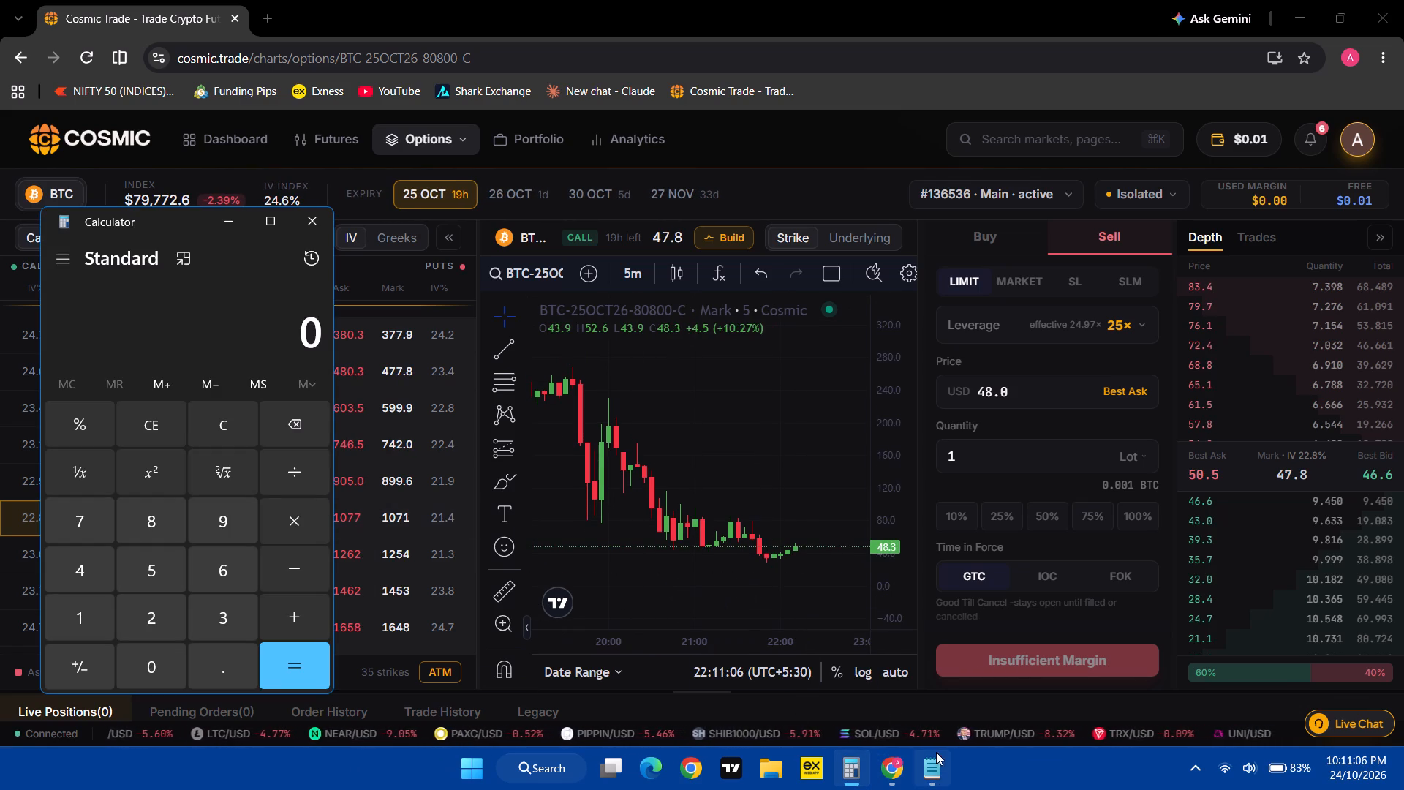
{"action": "left_click", "coordinate": [933, 774]}
{"action": "left_click", "coordinate": [180, 313]}
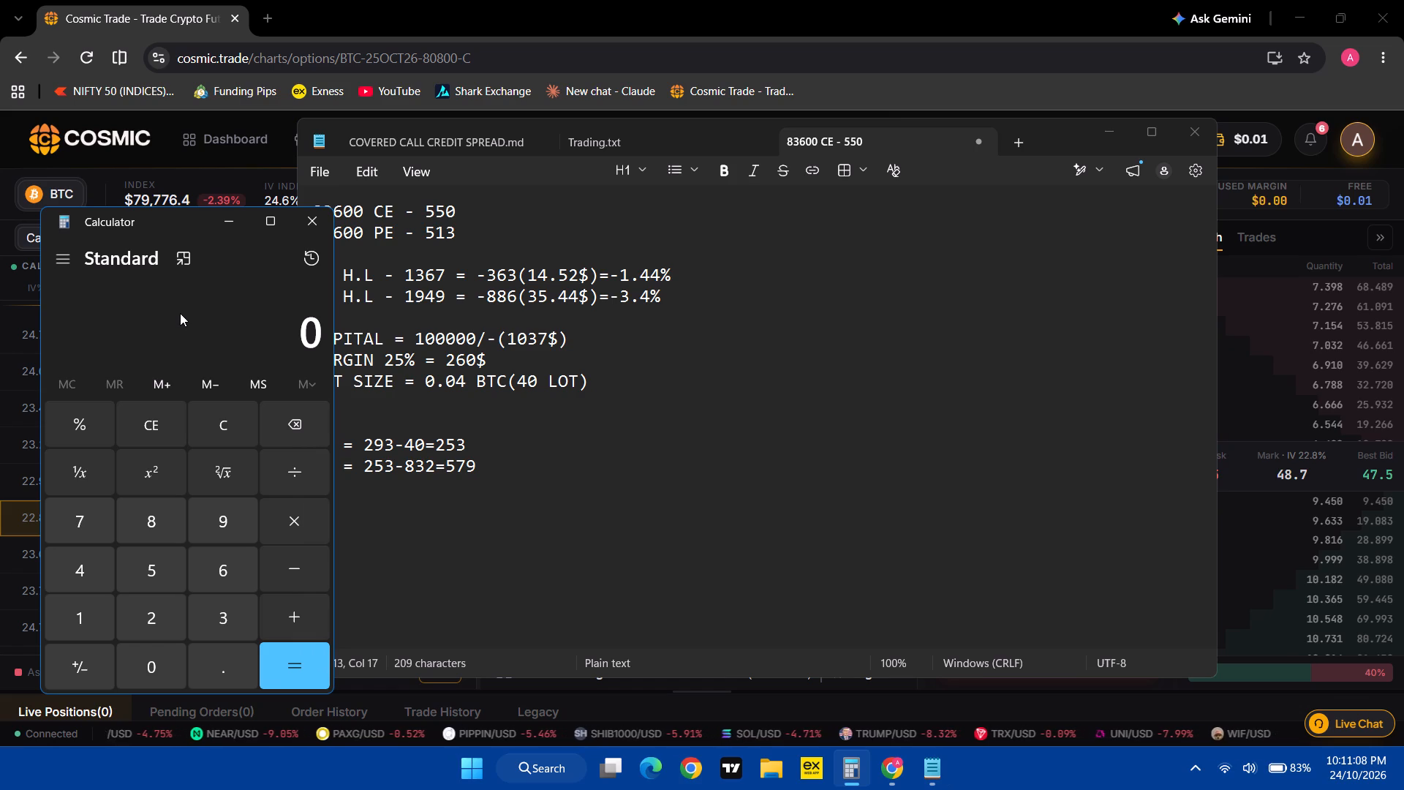
{"action": "type", "text": "293-28"}
{"action": "key", "text": "Return"}
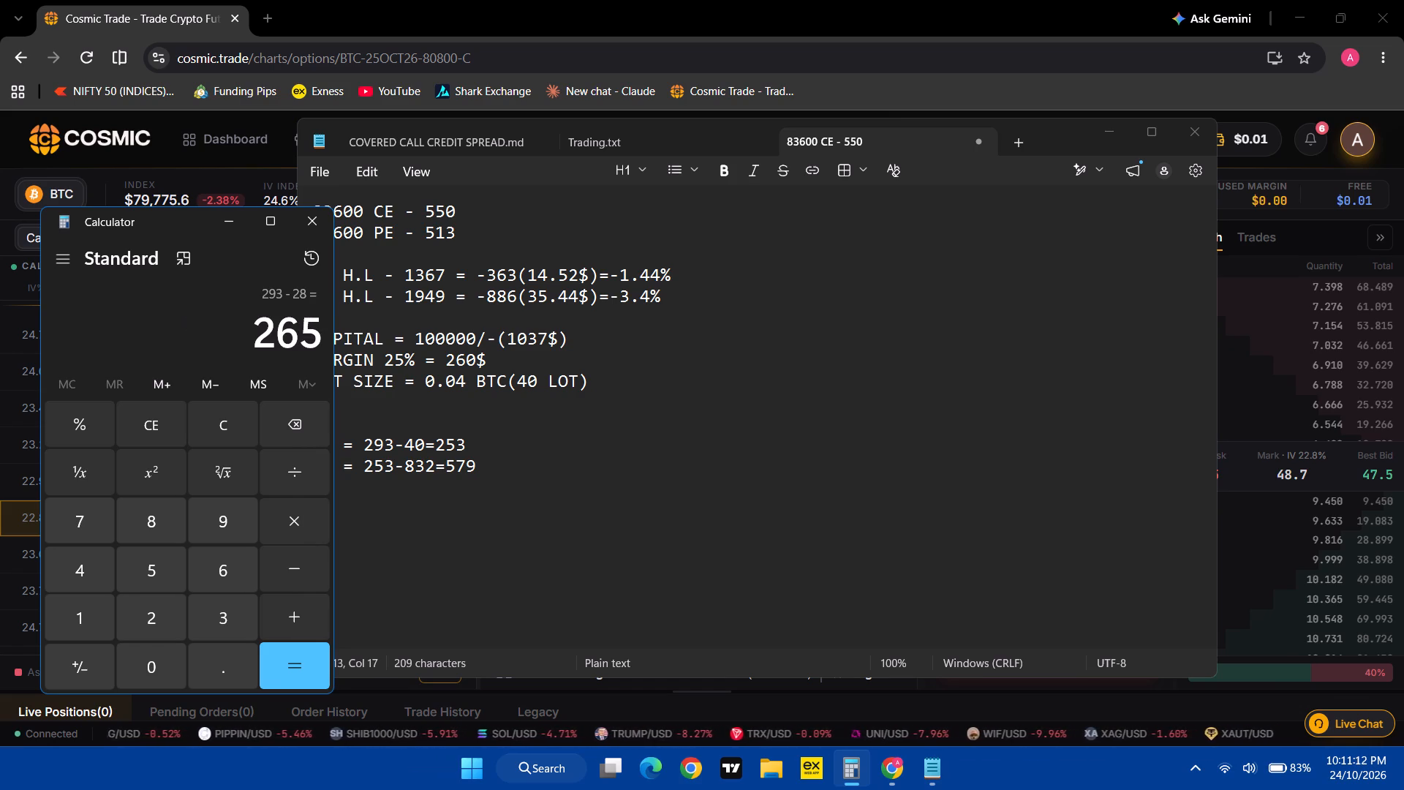
In the Notepad note, replace the CE line's result with 265 and return to the Cosmic options page.
{"action": "left_click", "coordinate": [483, 448]}
{"action": "key", "text": "BackSpace"}
{"action": "key", "text": "BackSpace"}
{"action": "key", "text": "BackSpace"}
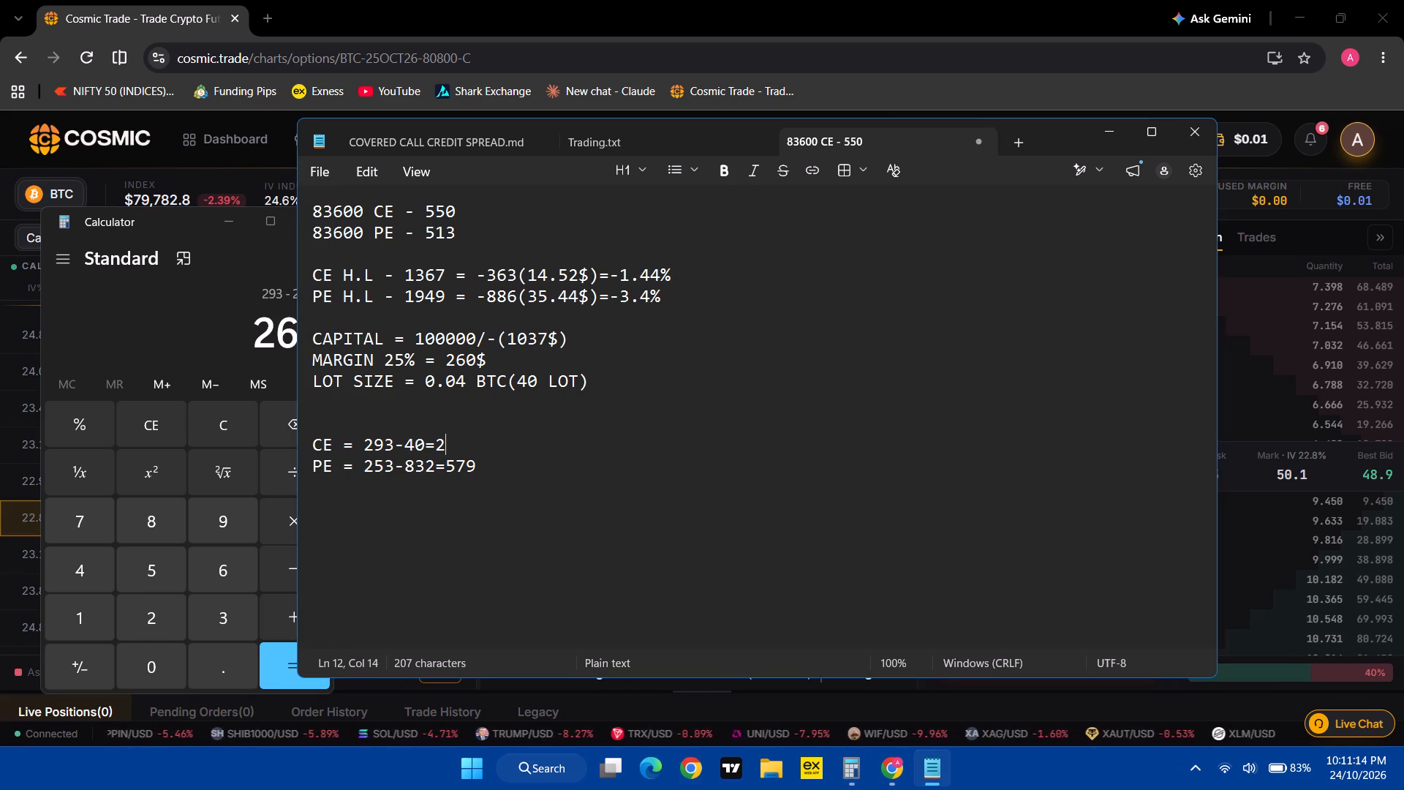
{"action": "type", "text": "65"}
{"action": "left_click", "coordinate": [191, 270]}
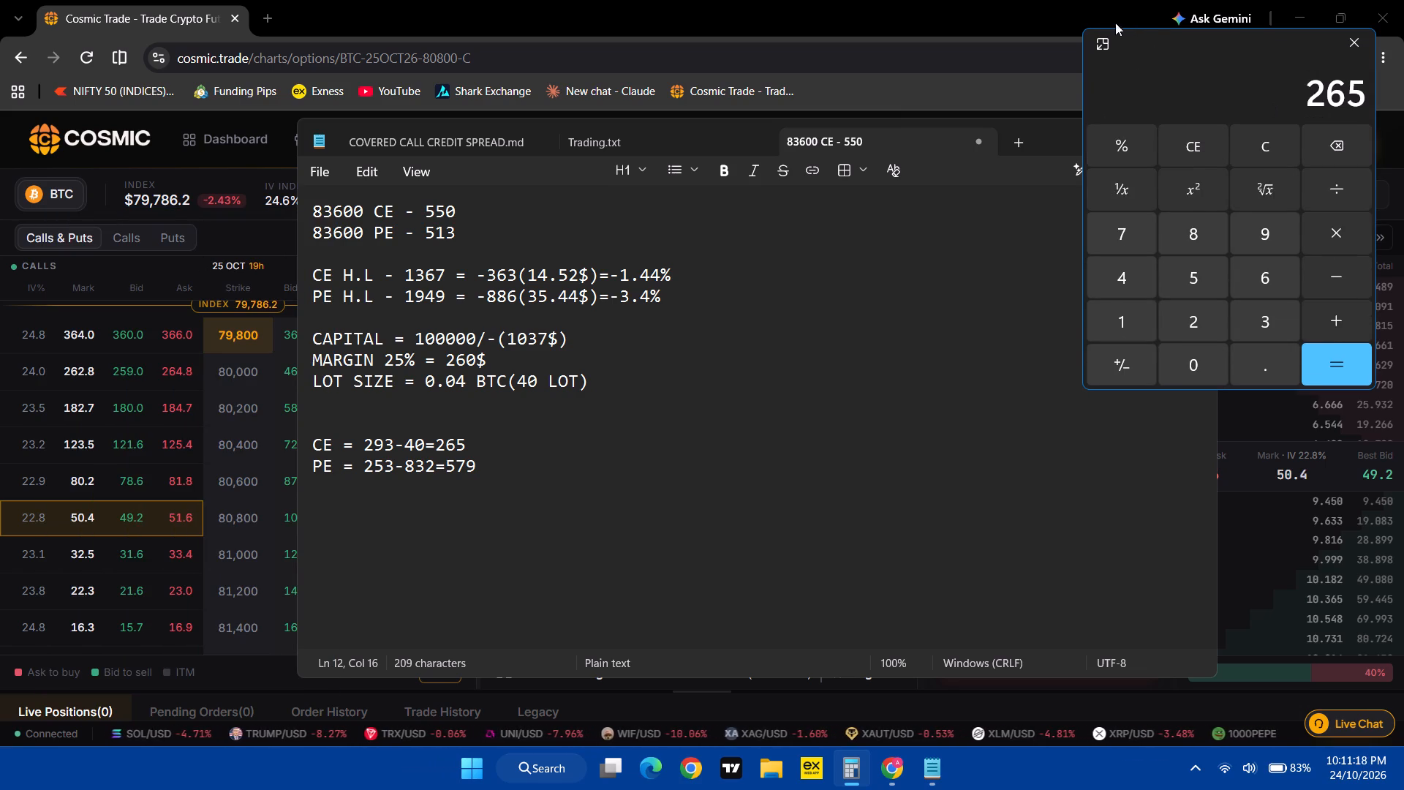
{"action": "left_click", "coordinate": [1103, 47]}
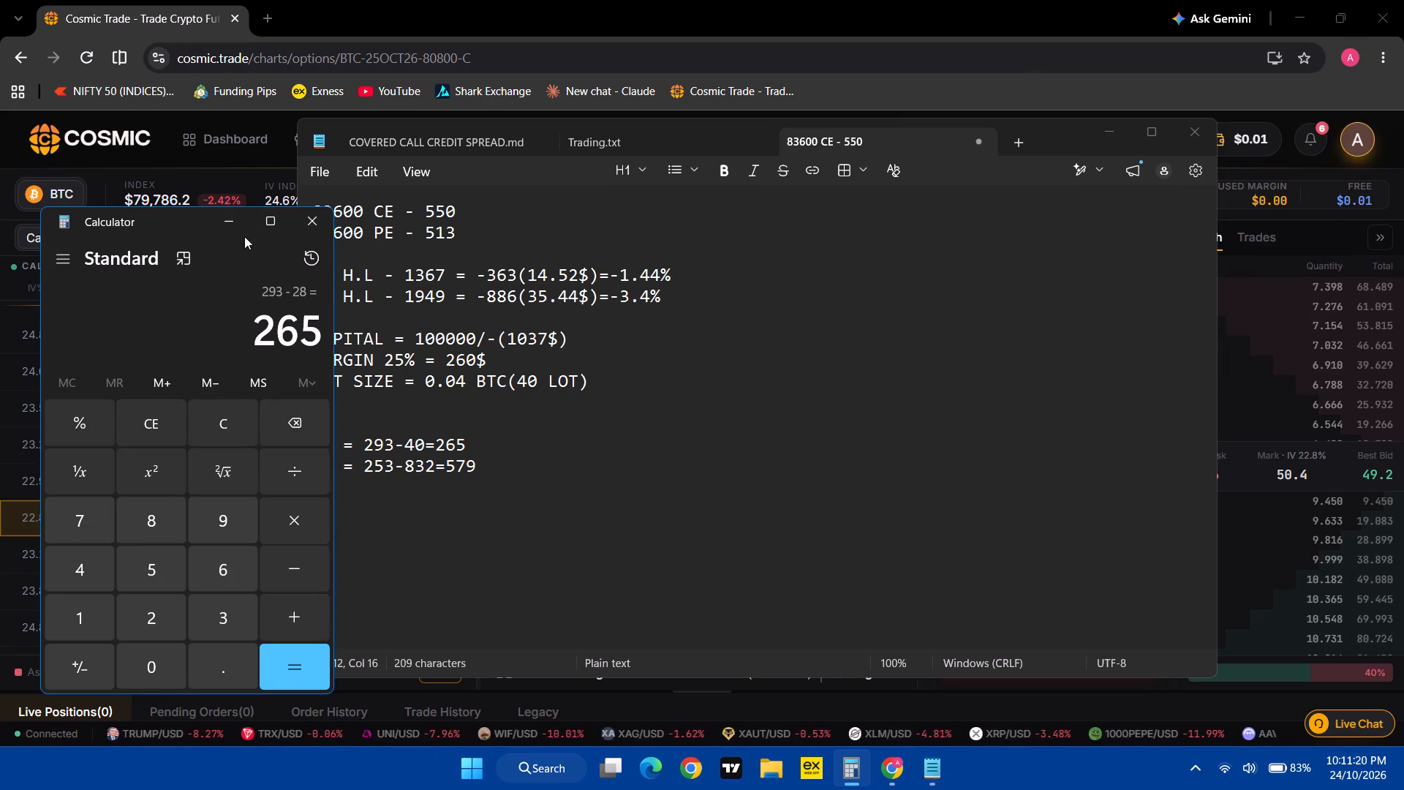
{"action": "left_click", "coordinate": [230, 229]}
{"action": "left_click", "coordinate": [1115, 121]}
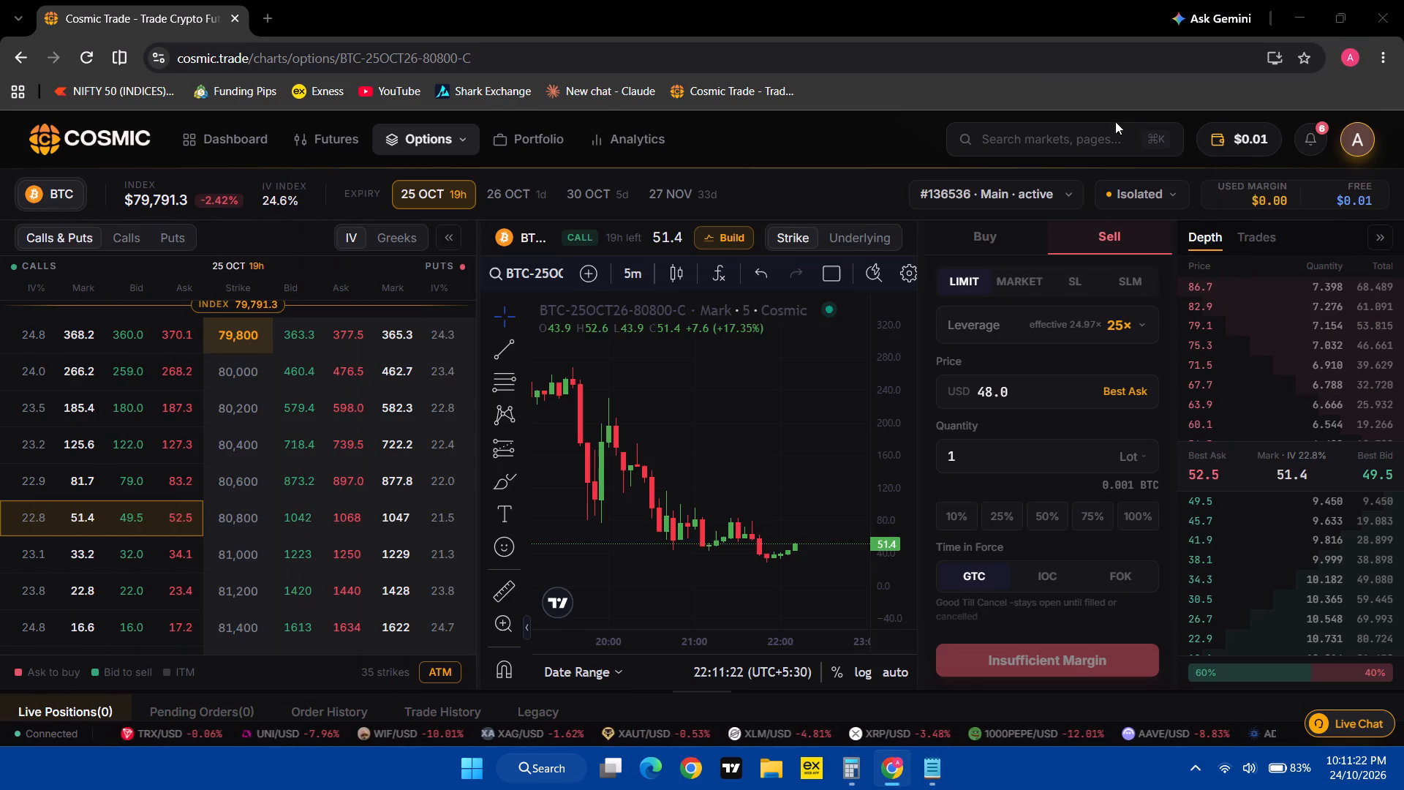
Open the 25 OCT 80,800 put and examine its premium chart up to the peak.
{"action": "left_click", "coordinate": [290, 516]}
{"action": "left_click_drag", "start_coordinate": [887, 364], "coordinate": [883, 473]}
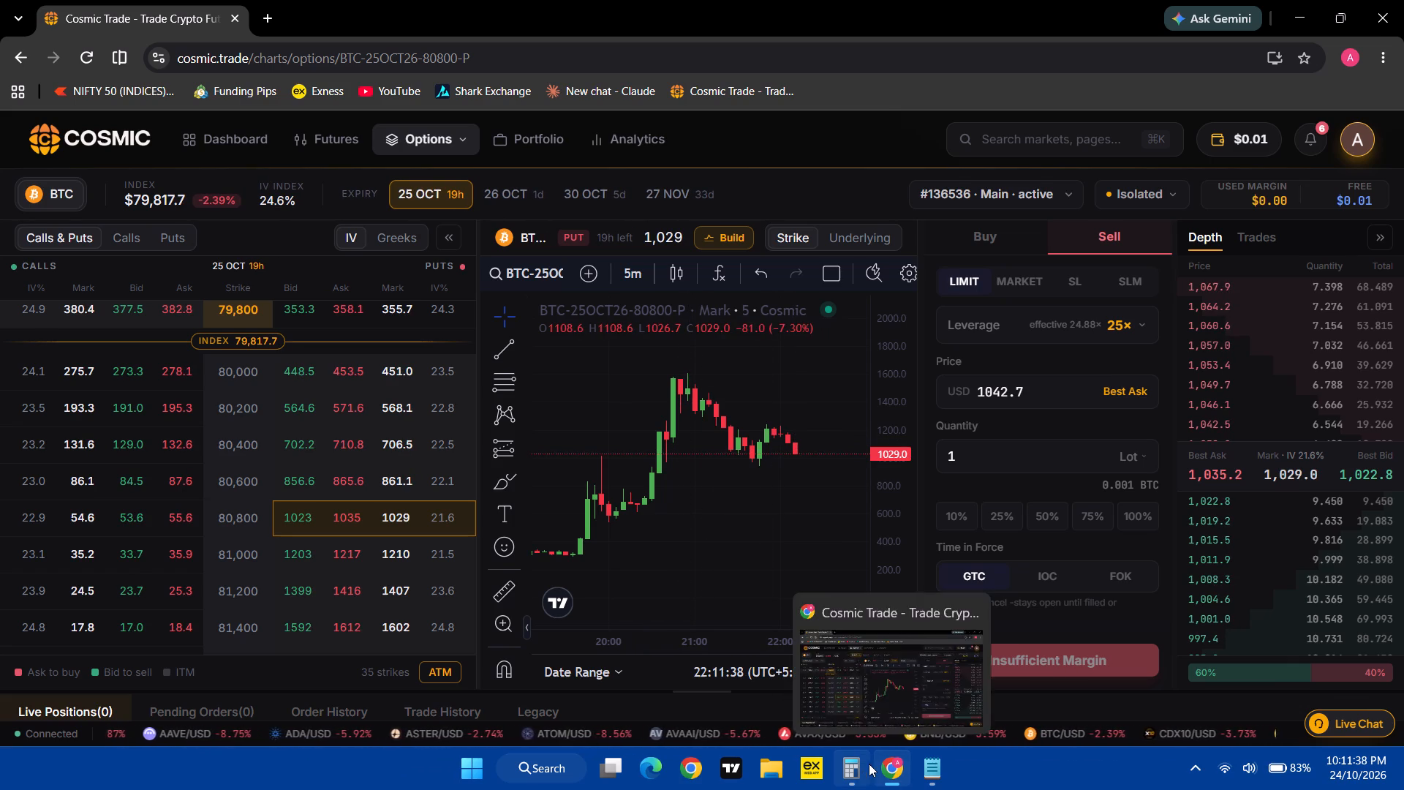
Bring up the Notepad note and, in Calculator, clear the old result and compute 253-1606.
{"action": "left_click", "coordinate": [931, 761]}
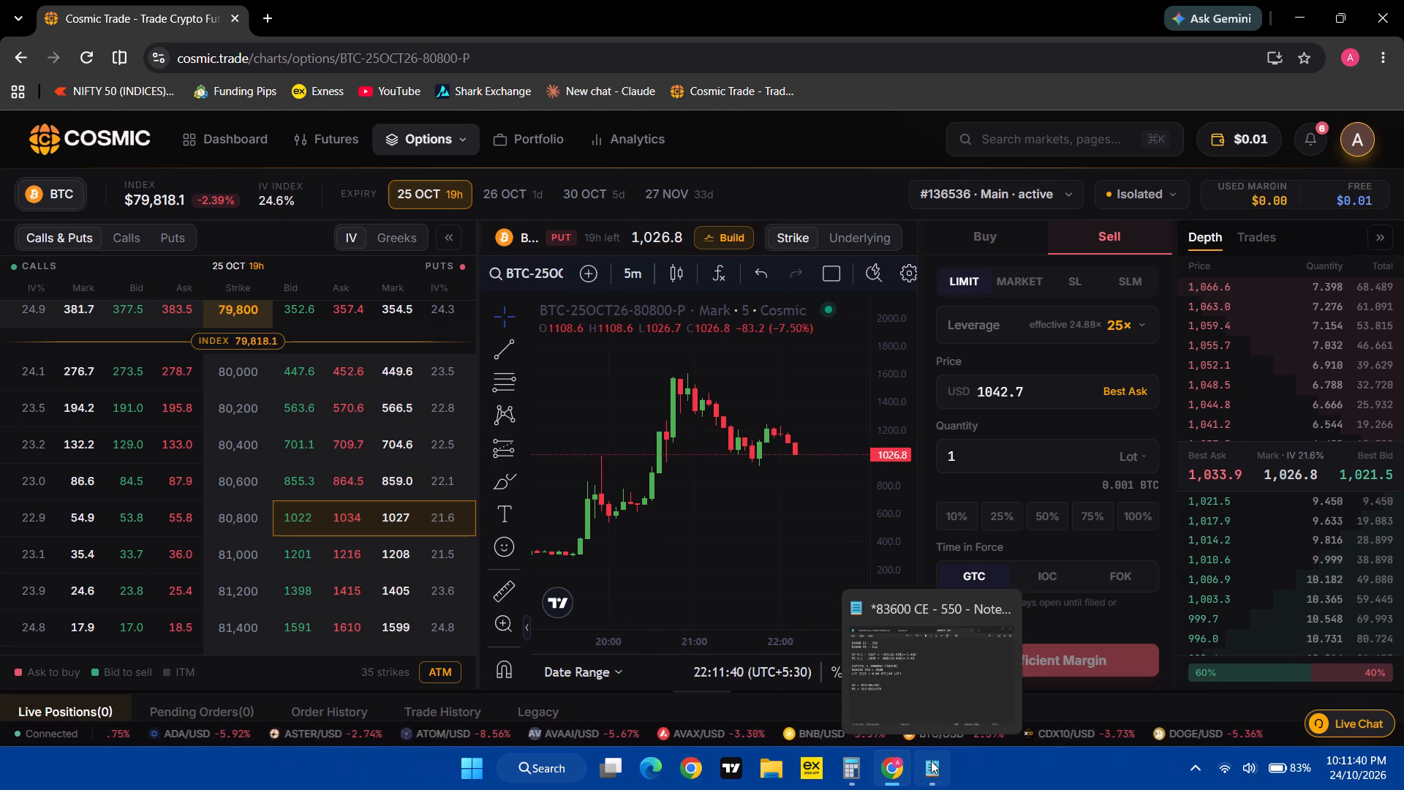
{"action": "left_click", "coordinate": [841, 777]}
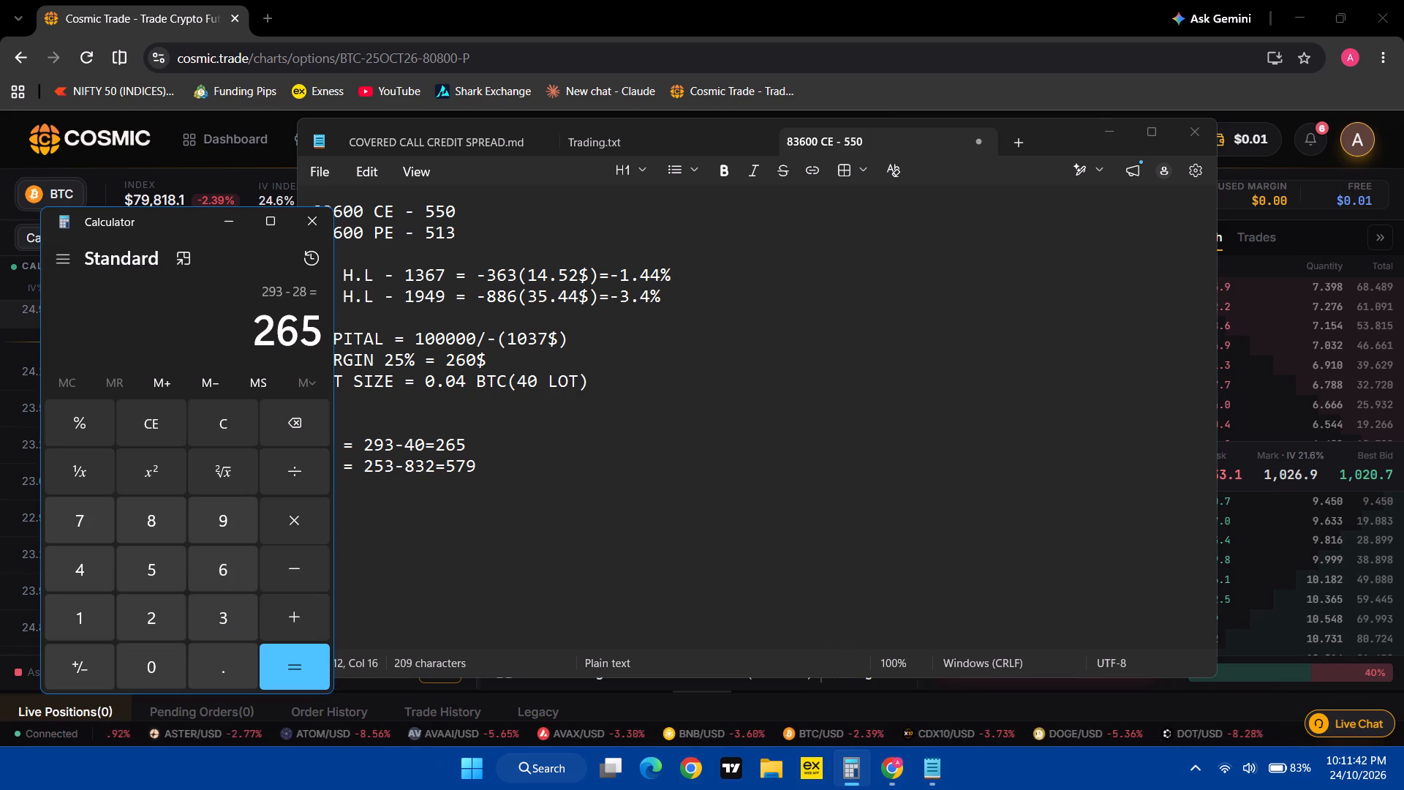
{"action": "left_click", "coordinate": [235, 437]}
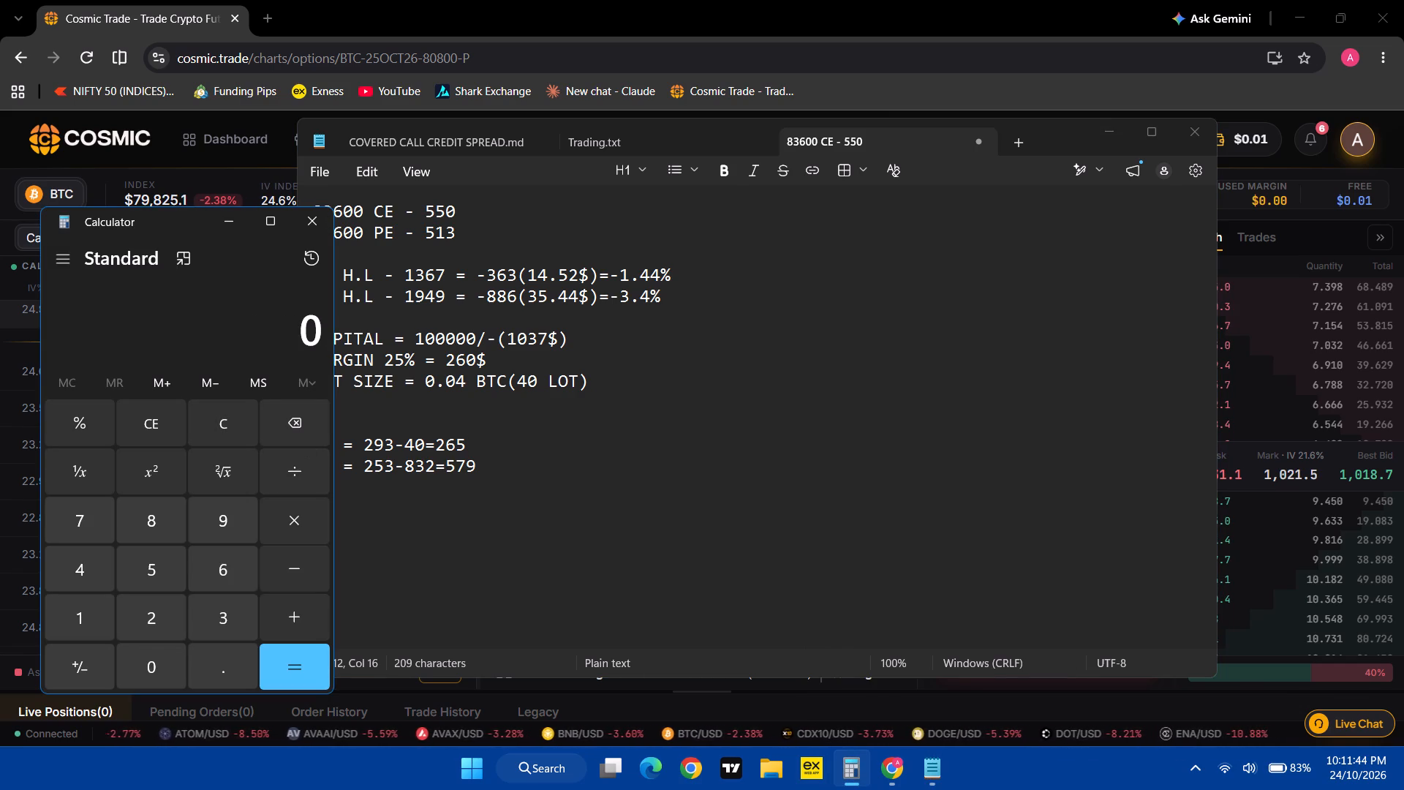
{"action": "type", "text": "253-1606"}
{"action": "key", "text": "Return"}
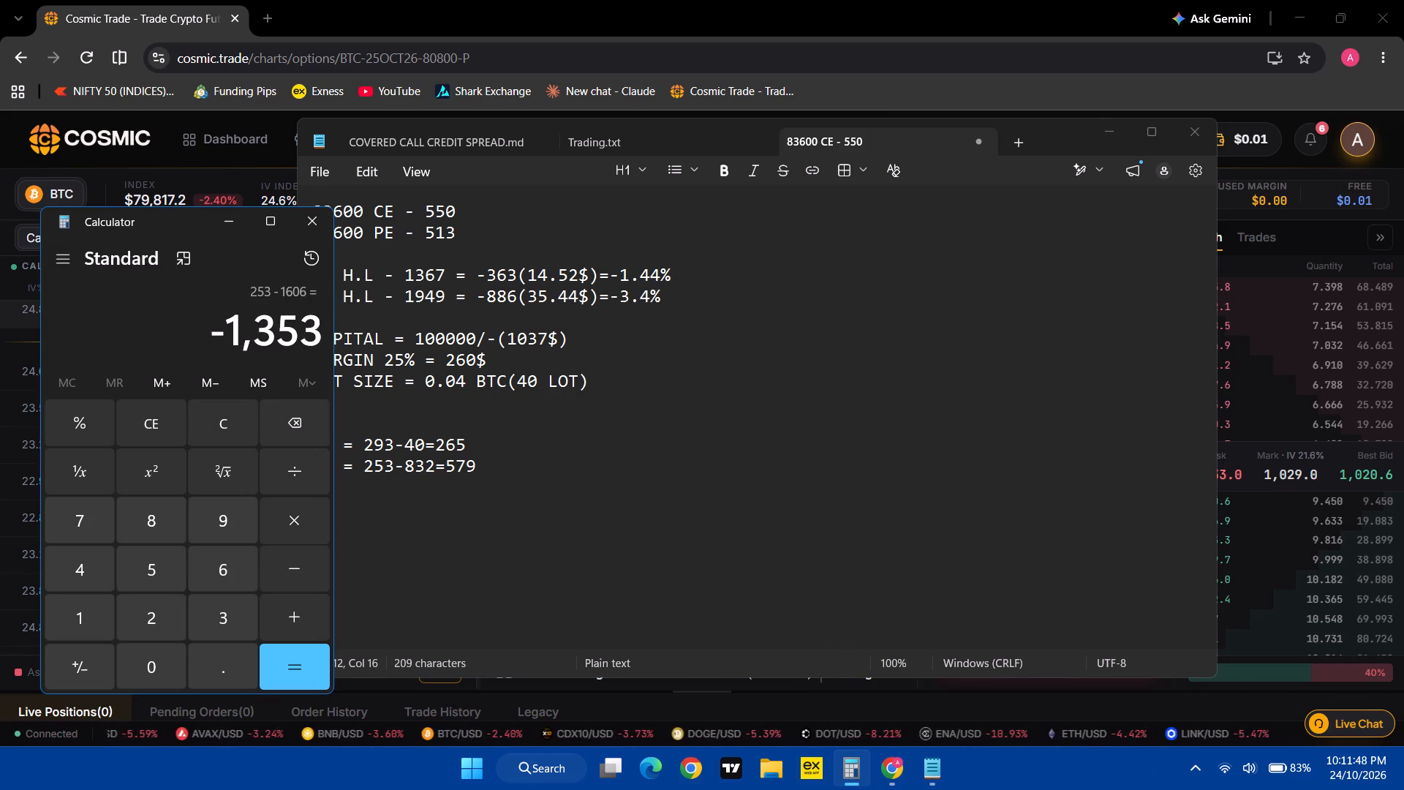
In the Notepad note, replace the PE line's result with -1353 and return to the Cosmic put chart.
{"action": "left_click", "coordinate": [507, 468]}
{"action": "key", "text": "BackSpace"}
{"action": "key", "text": "BackSpace"}
{"action": "key", "text": "BackSpace"}
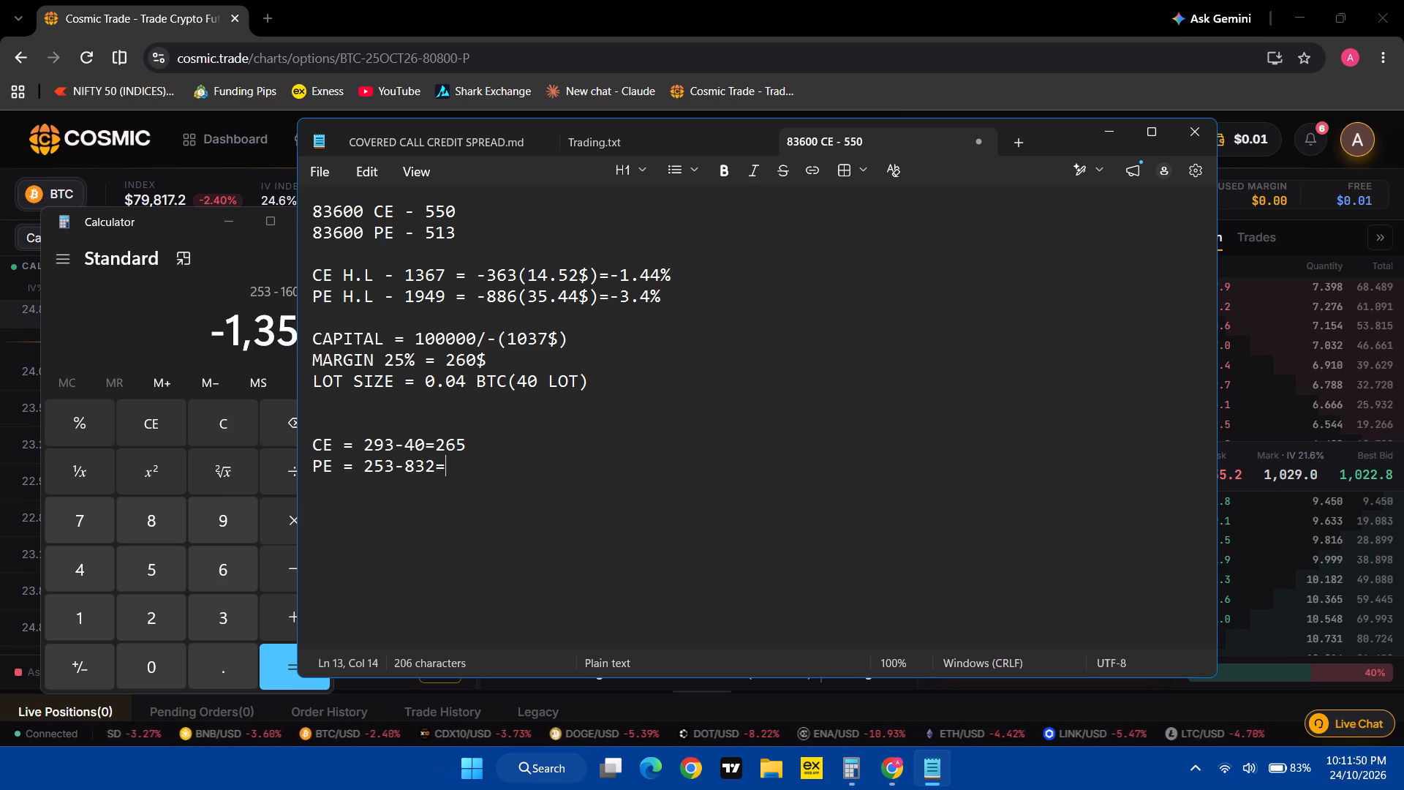
{"action": "type", "text": "-1353"}
{"action": "left_click", "coordinate": [227, 226]}
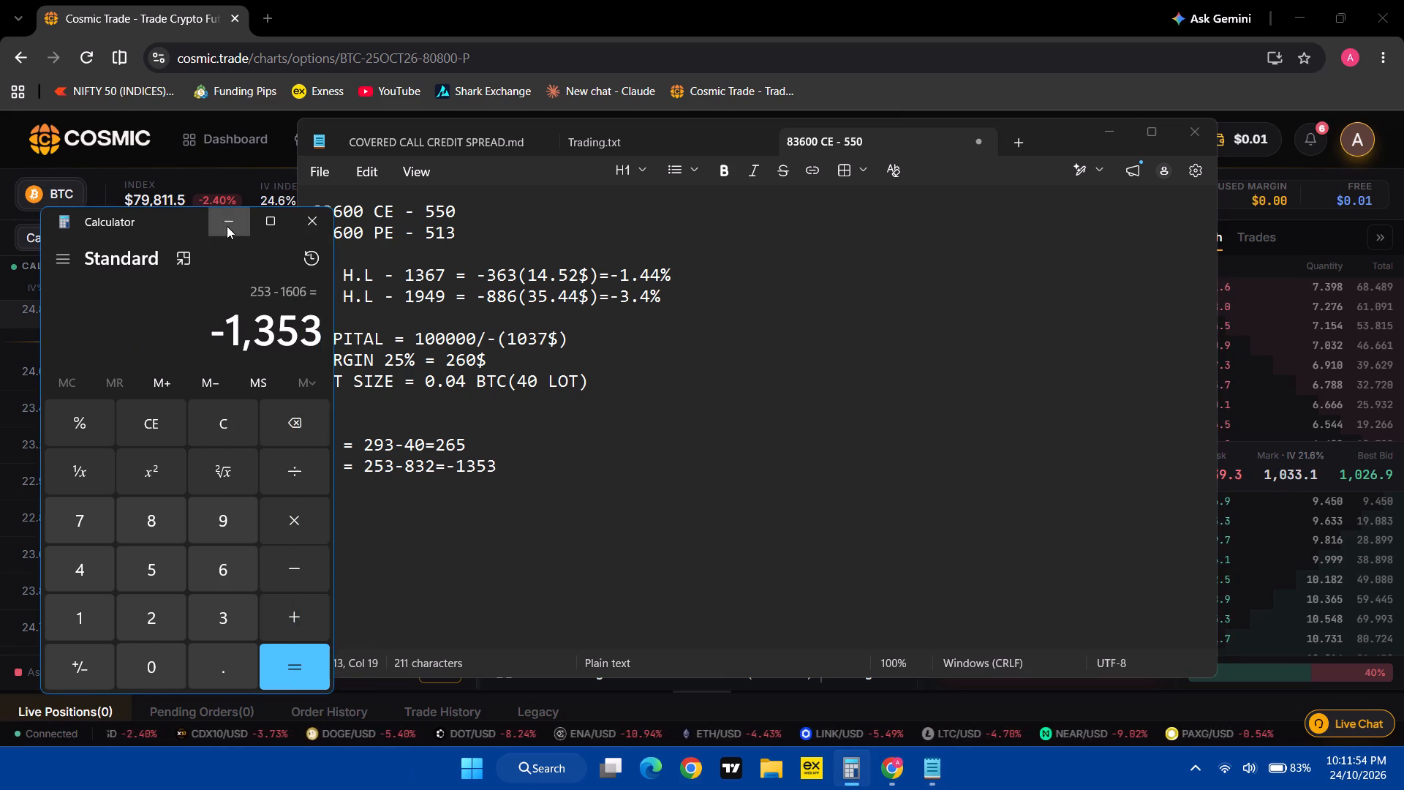
{"action": "left_click", "coordinate": [1121, 140]}
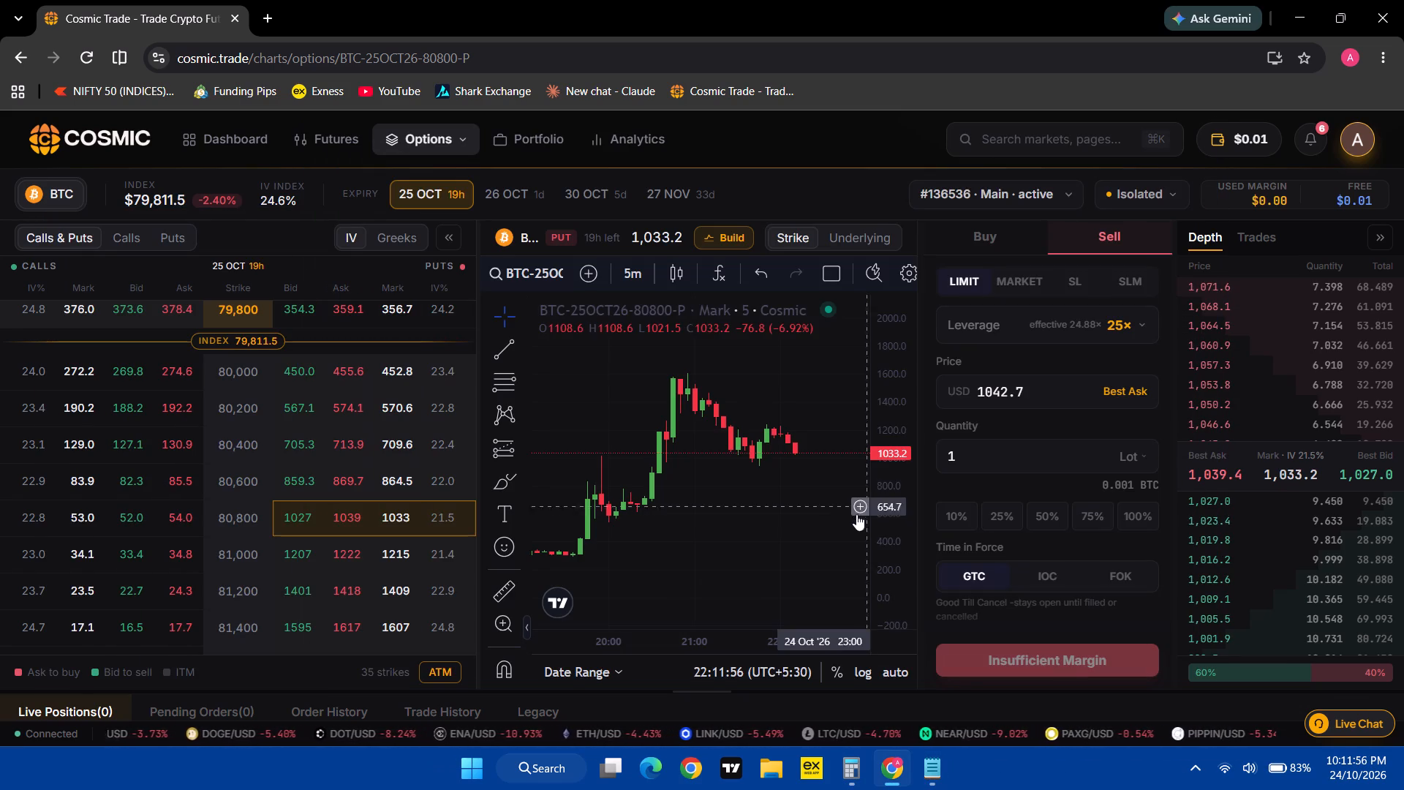
In Calculator, add 265 to the PE result, multiply the sum by 0.057, and return to Cosmic.
{"action": "left_click", "coordinate": [916, 782]}
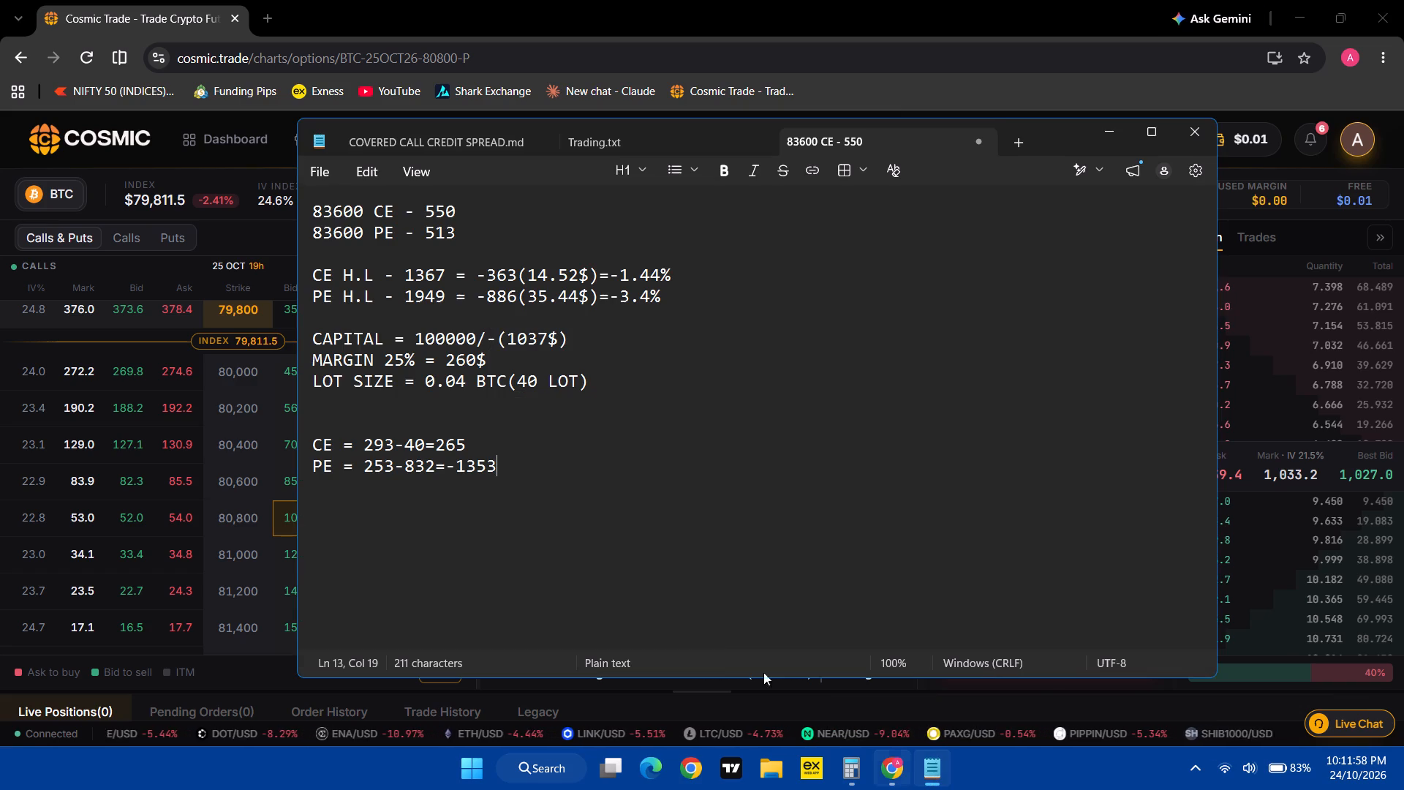
{"action": "left_click", "coordinate": [851, 782]}
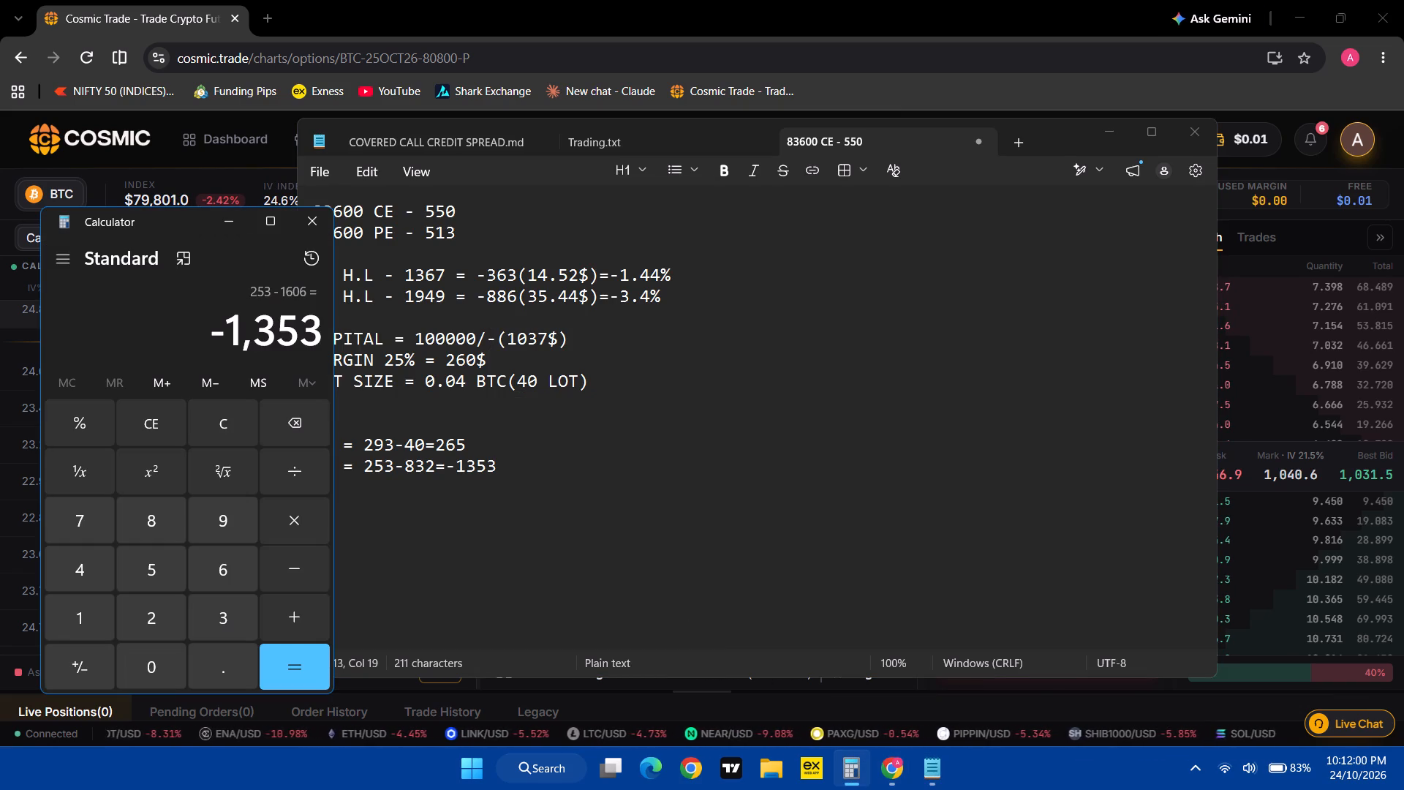
{"action": "type", "text": "+265"}
{"action": "key", "text": "Return"}
{"action": "key", "text": "shift+asterisk"}
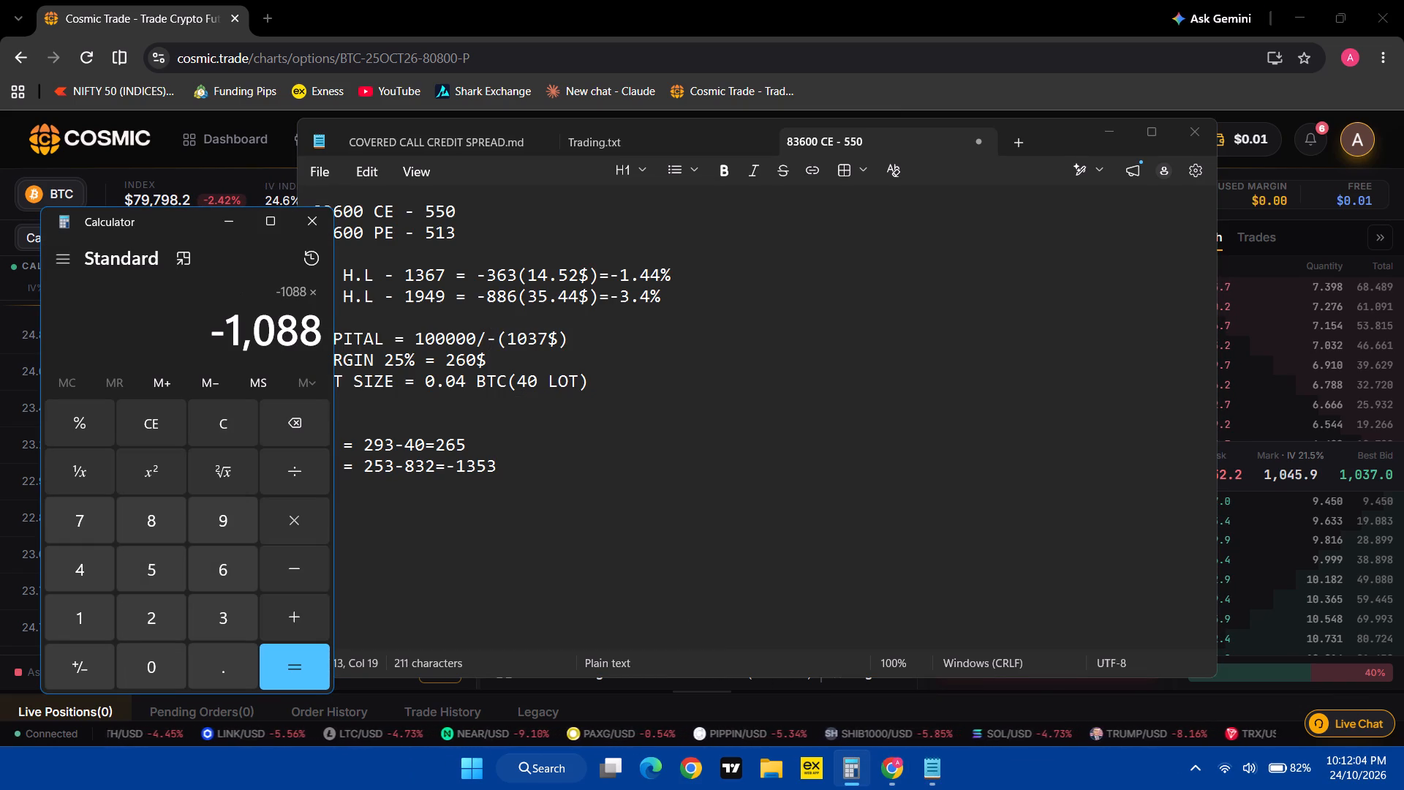
{"action": "type", "text": "0.05"}
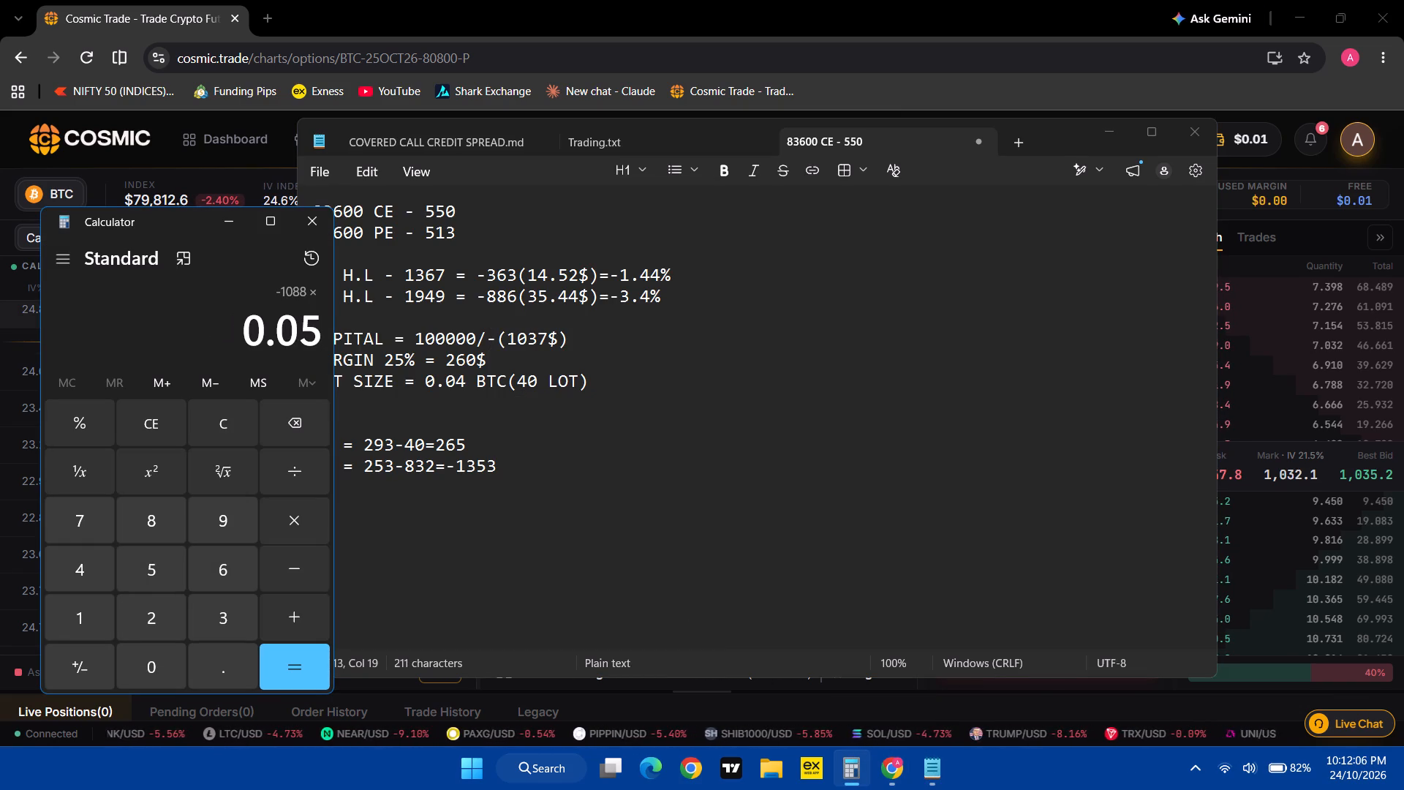
{"action": "key", "text": "7"}
{"action": "key", "text": "Return"}
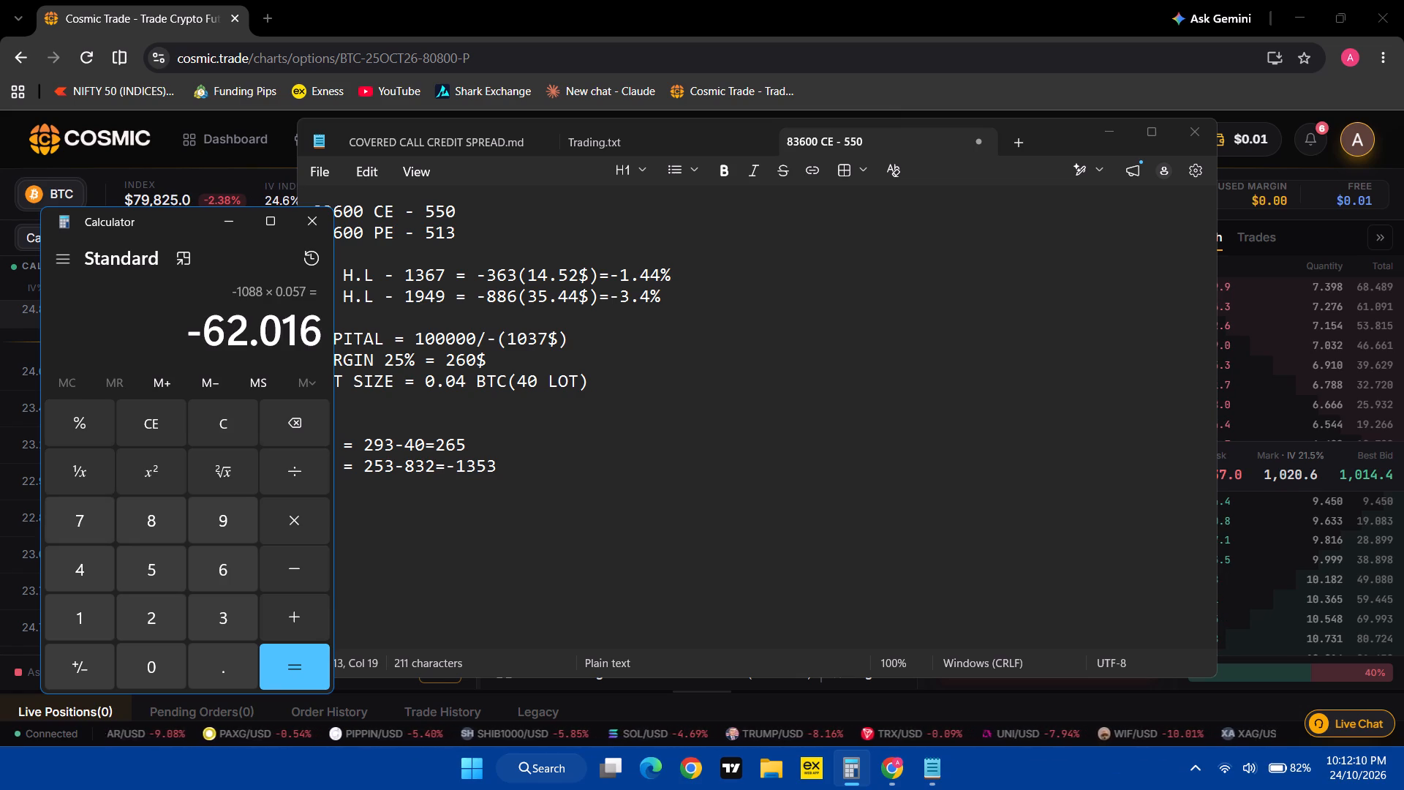
{"action": "left_click", "coordinate": [226, 223]}
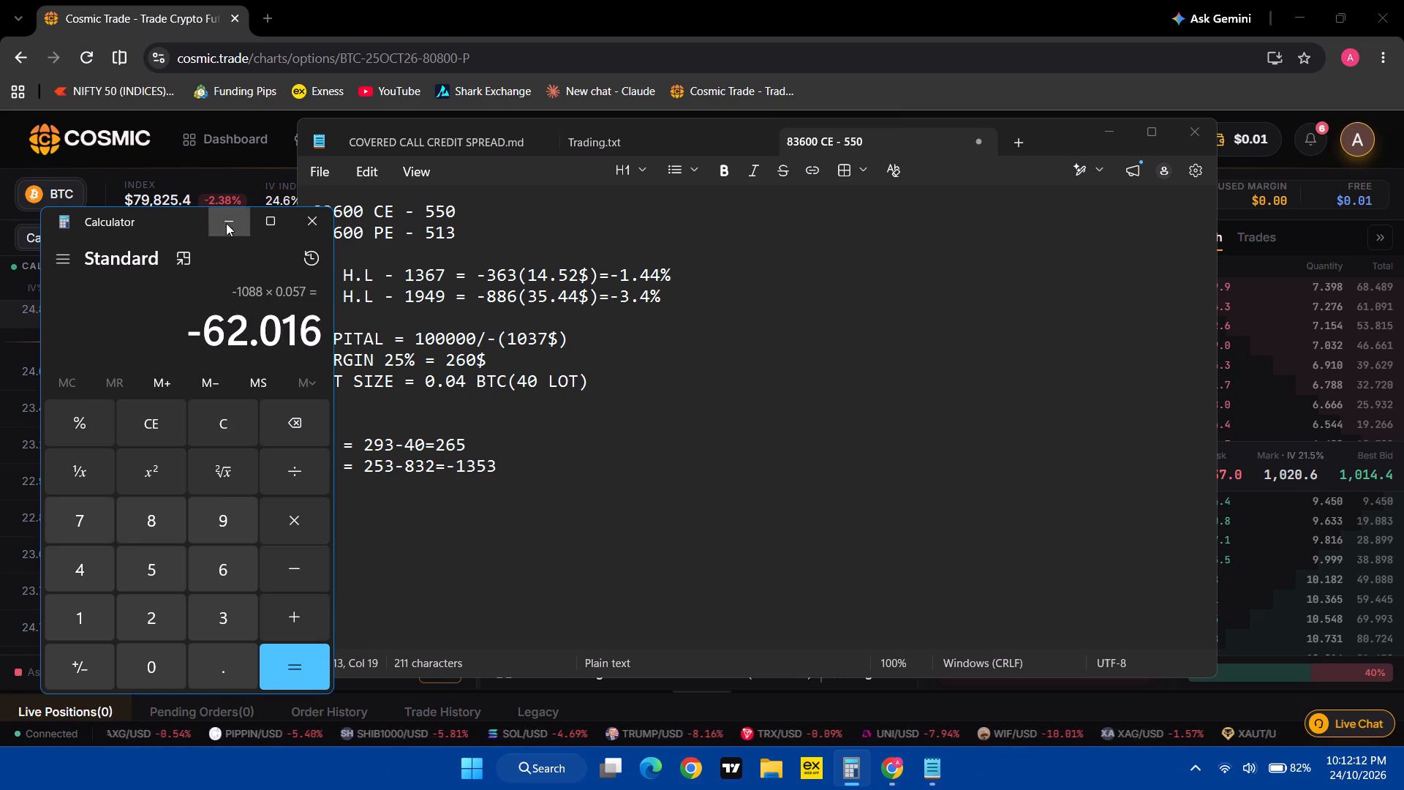
{"action": "left_click", "coordinate": [1114, 121]}
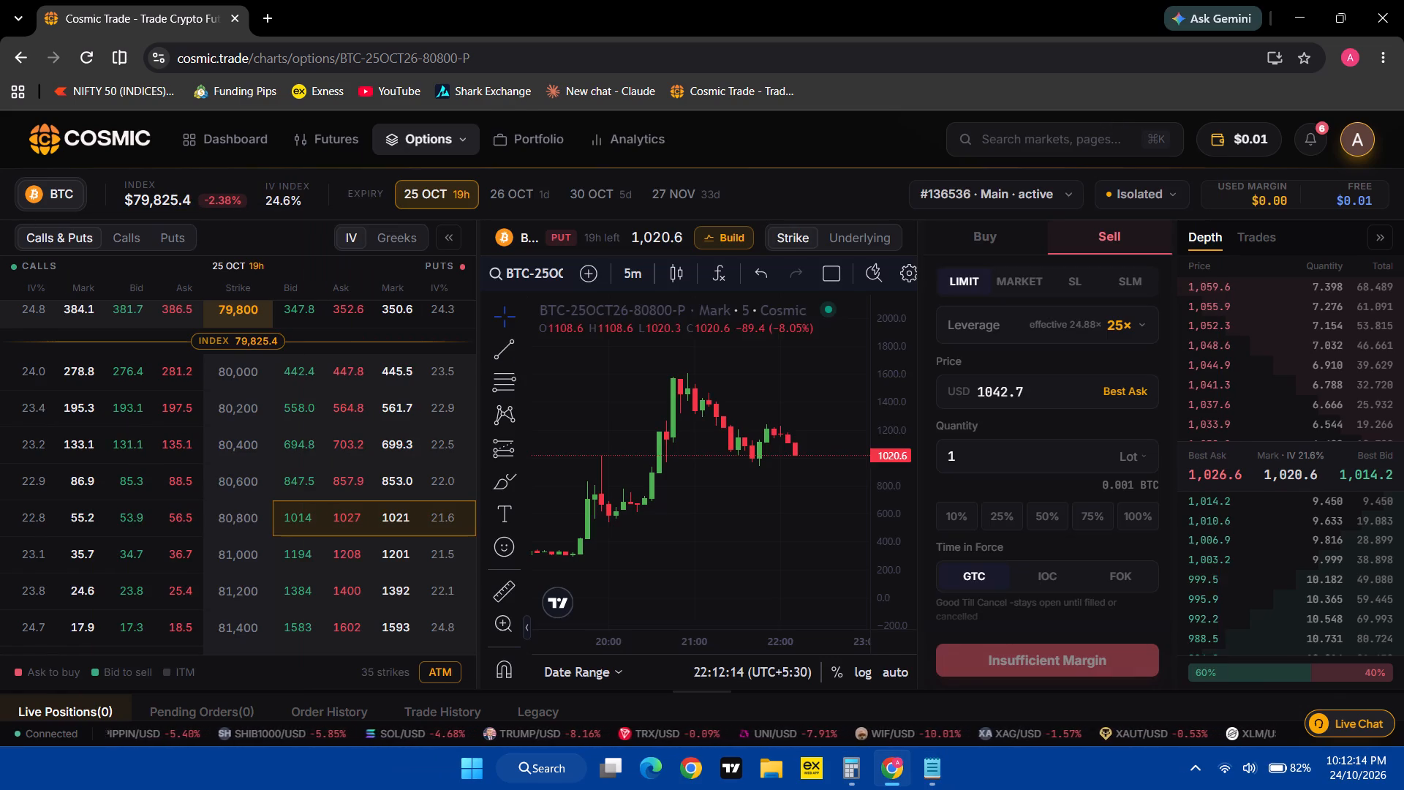
Switch the chart to the underlying BTCUSDT and examine its recent 5-minute price movement.
{"action": "left_click_drag", "start_coordinate": [891, 359], "coordinate": [883, 395]}
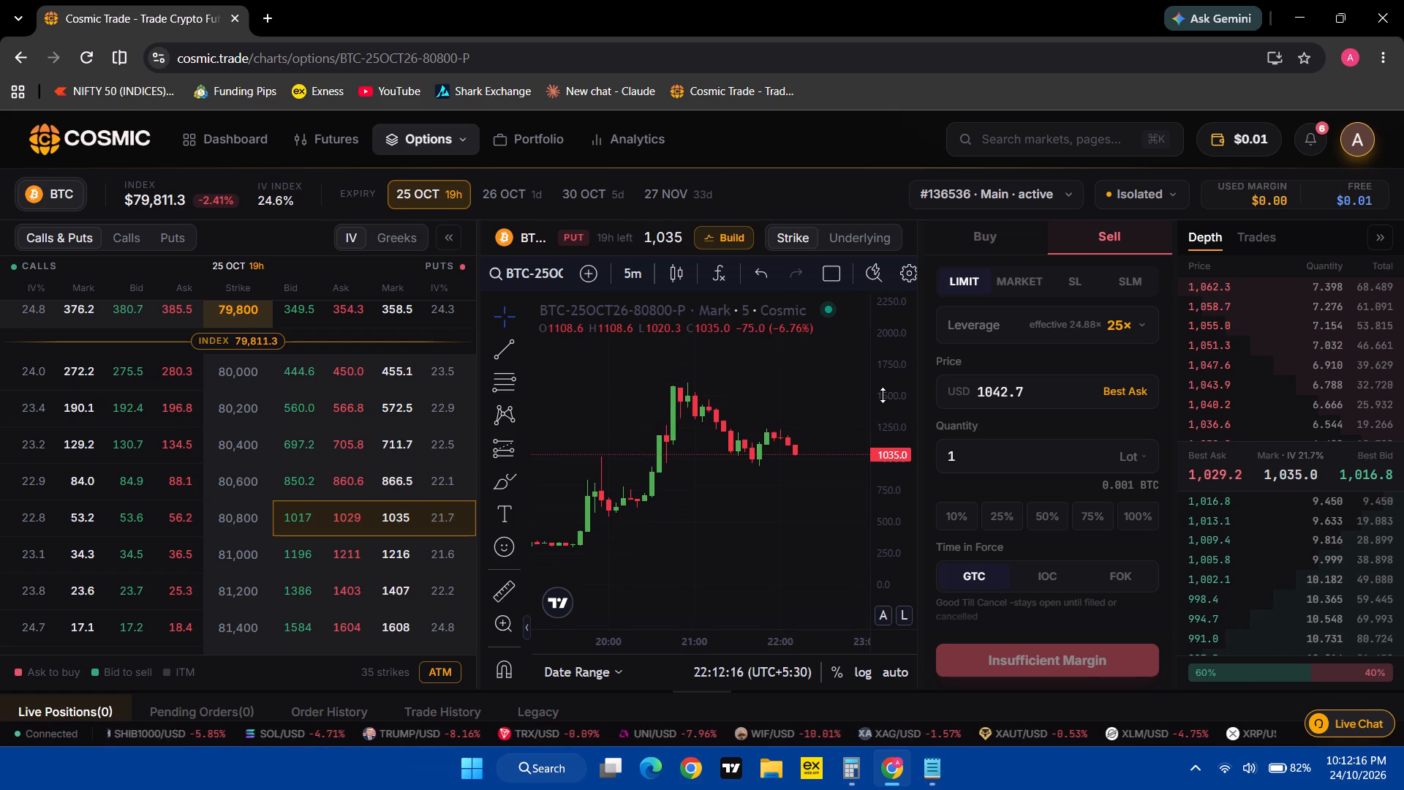
{"action": "left_click_drag", "start_coordinate": [883, 395], "coordinate": [880, 397]}
{"action": "left_click", "coordinate": [864, 234]}
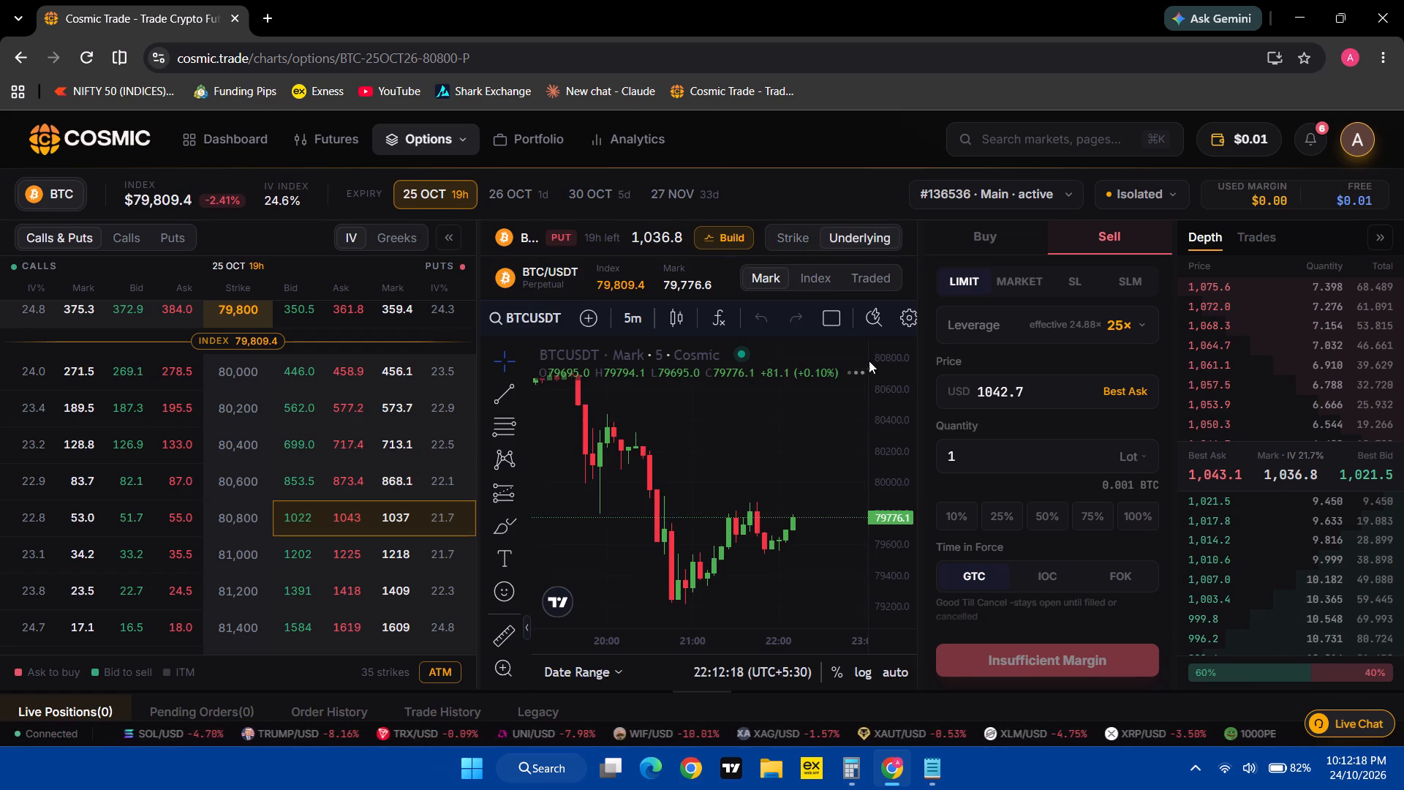
{"action": "left_click_drag", "start_coordinate": [897, 375], "coordinate": [888, 527]}
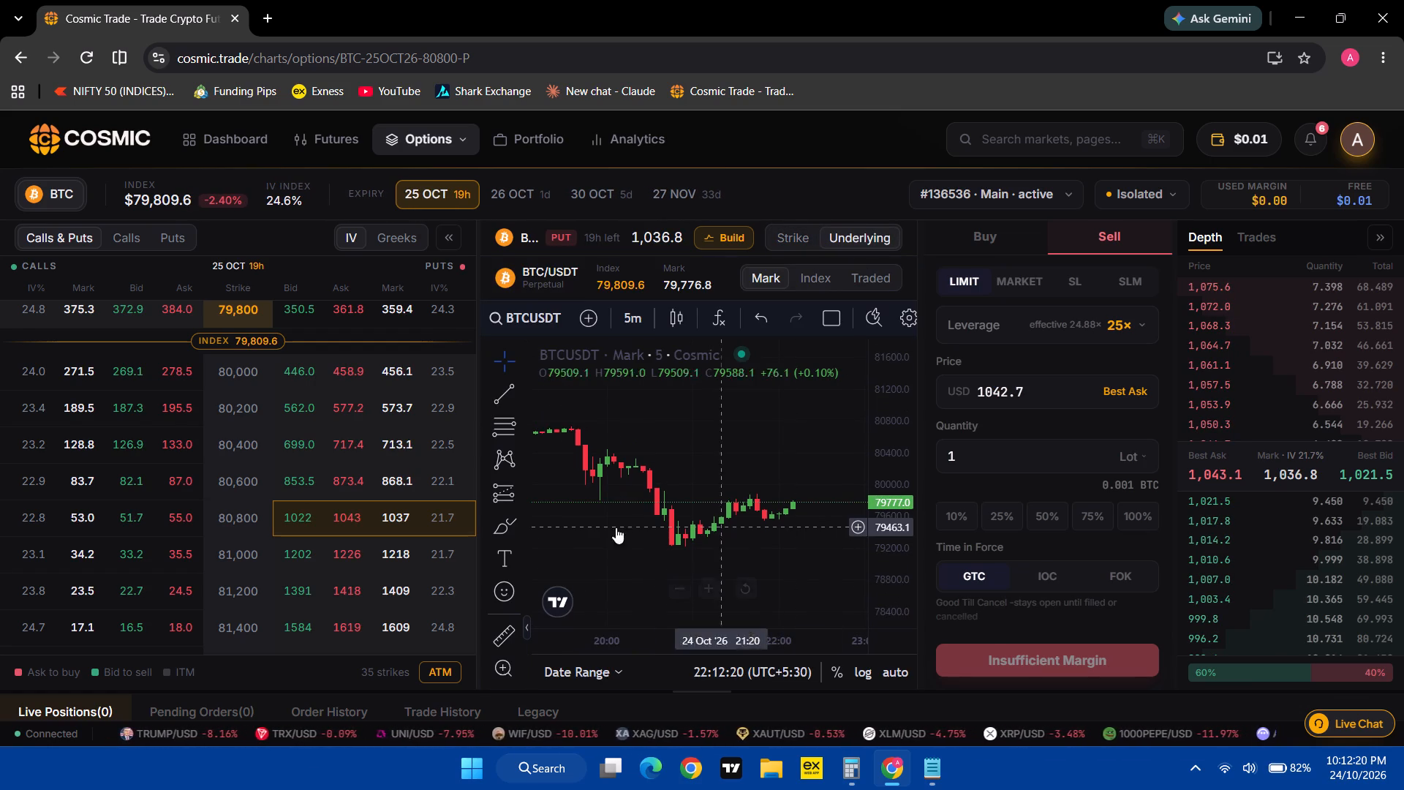
{"action": "left_click_drag", "start_coordinate": [596, 527], "coordinate": [841, 542]}
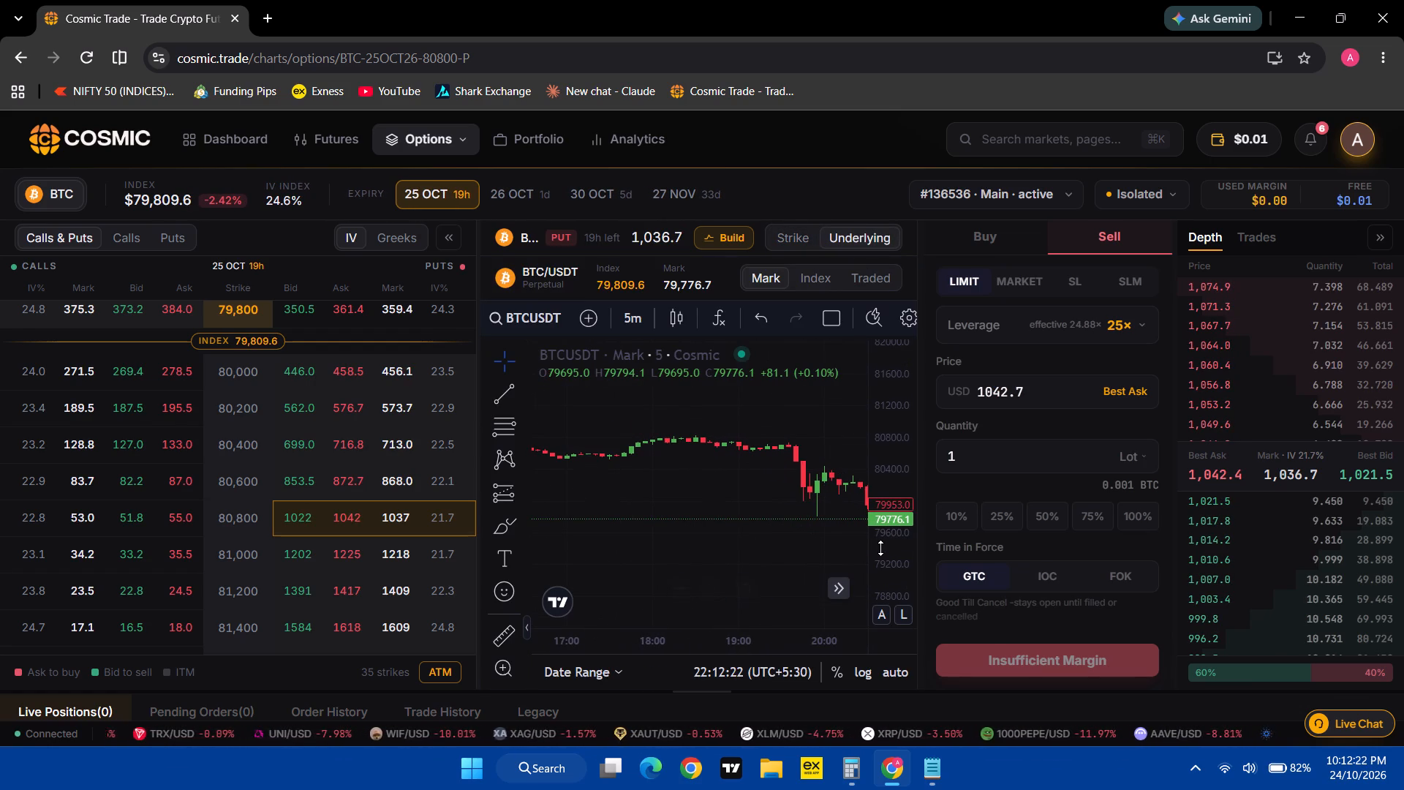
{"action": "left_click_drag", "start_coordinate": [880, 548], "coordinate": [883, 491]}
{"action": "left_click_drag", "start_coordinate": [745, 486], "coordinate": [583, 456]}
{"action": "left_click_drag", "start_coordinate": [882, 399], "coordinate": [872, 454]}
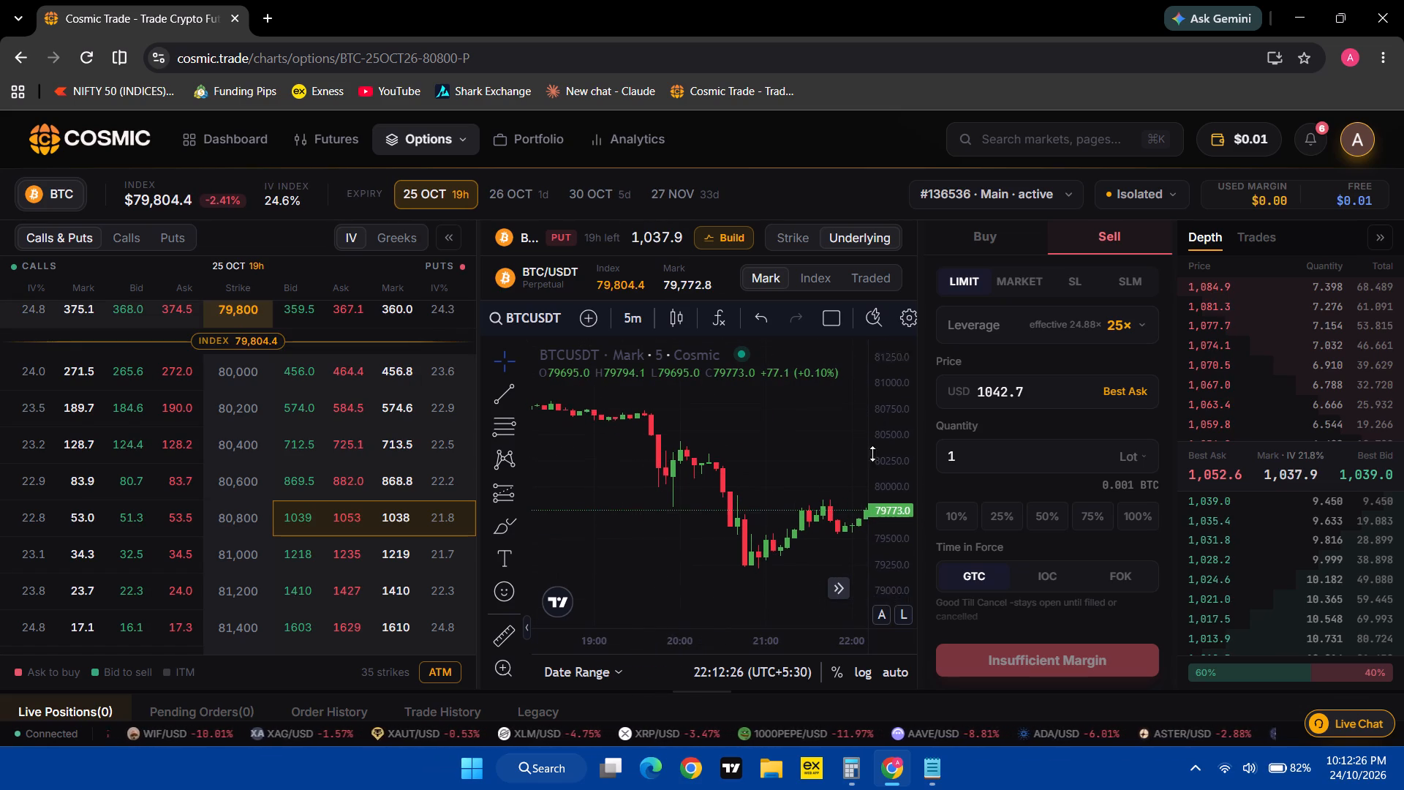
{"action": "left_click_drag", "start_coordinate": [872, 454], "coordinate": [869, 474]}
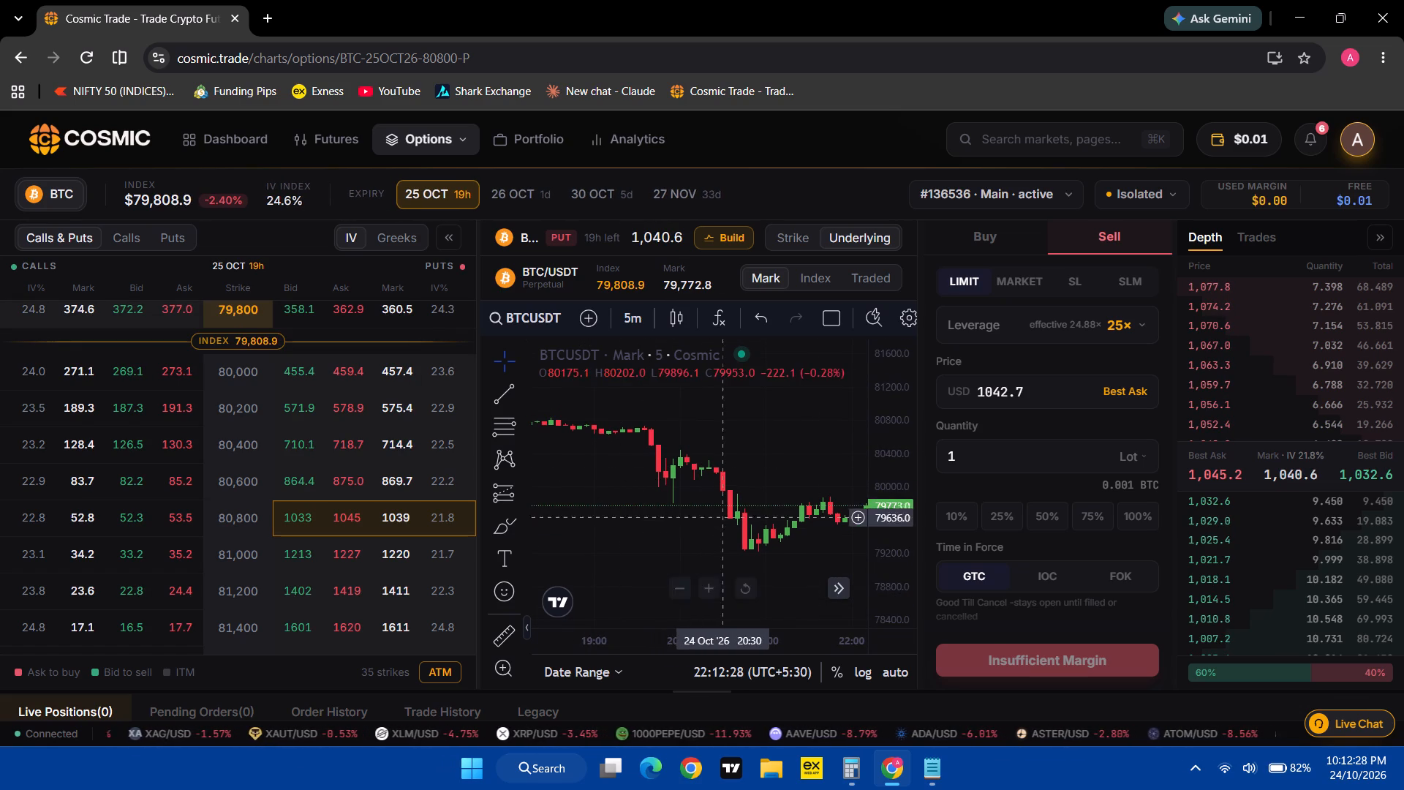
{"action": "left_click_drag", "start_coordinate": [779, 449], "coordinate": [716, 455]}
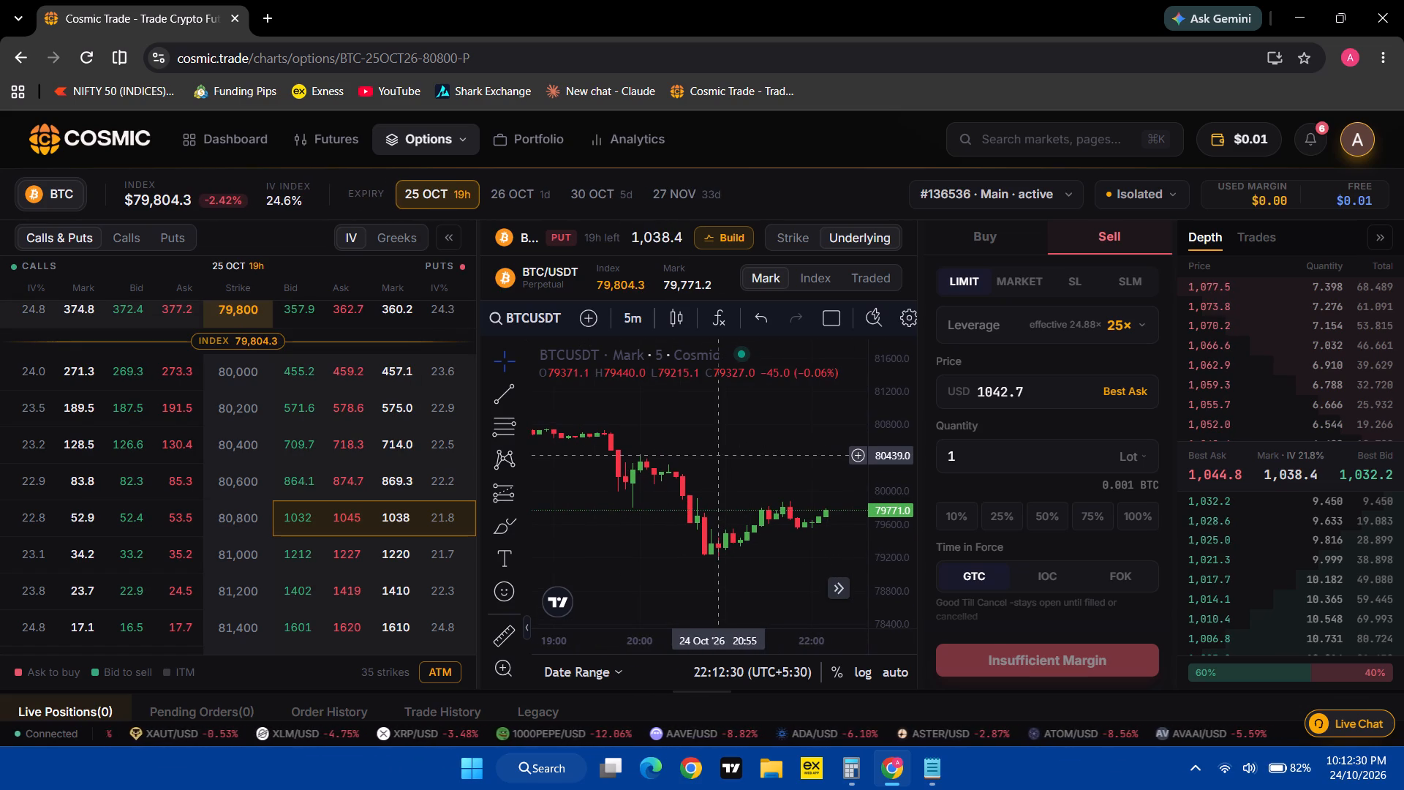
Open the Strategy Builder and add sell legs for the 25 OCT 80,800 call and put.
{"action": "left_click", "coordinate": [448, 140]}
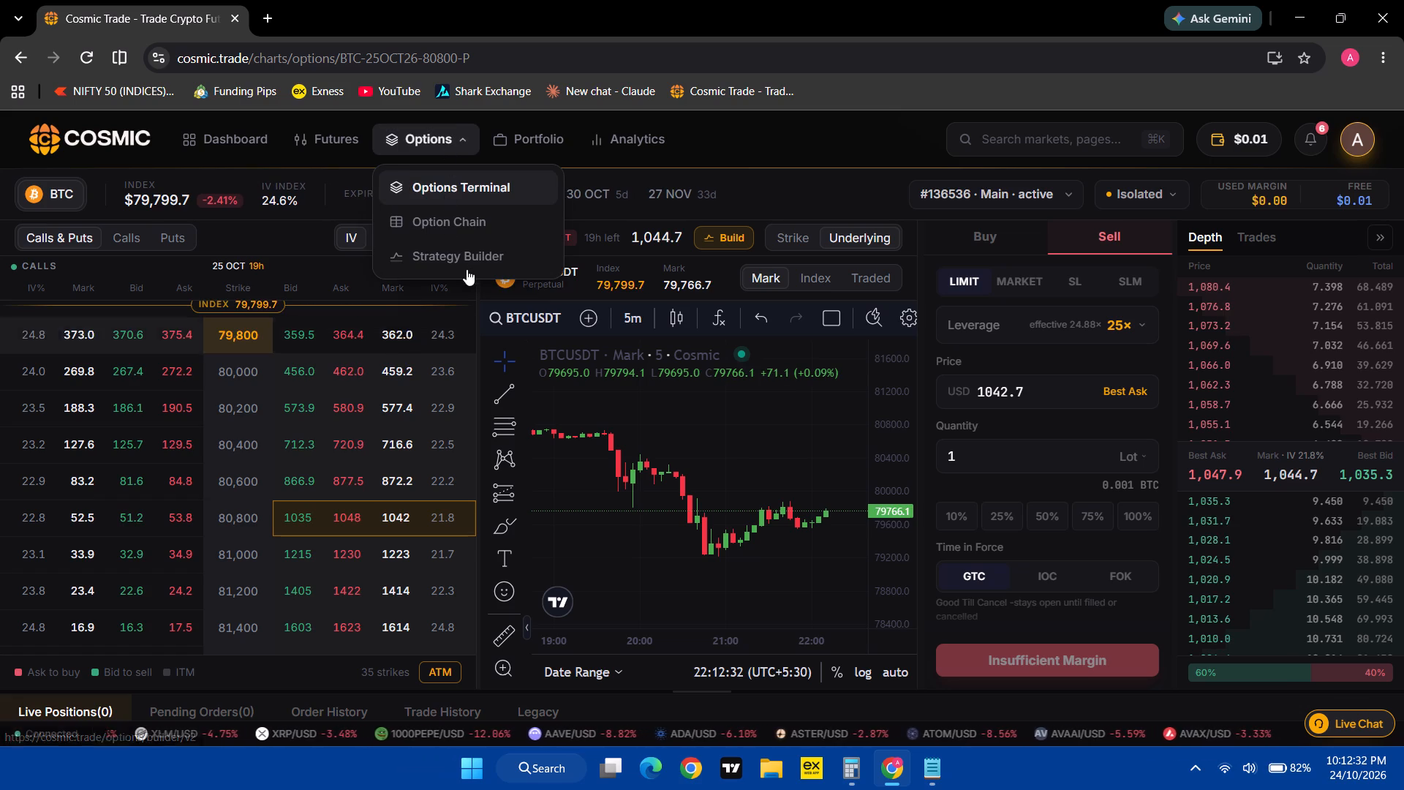
{"action": "left_click", "coordinate": [467, 269]}
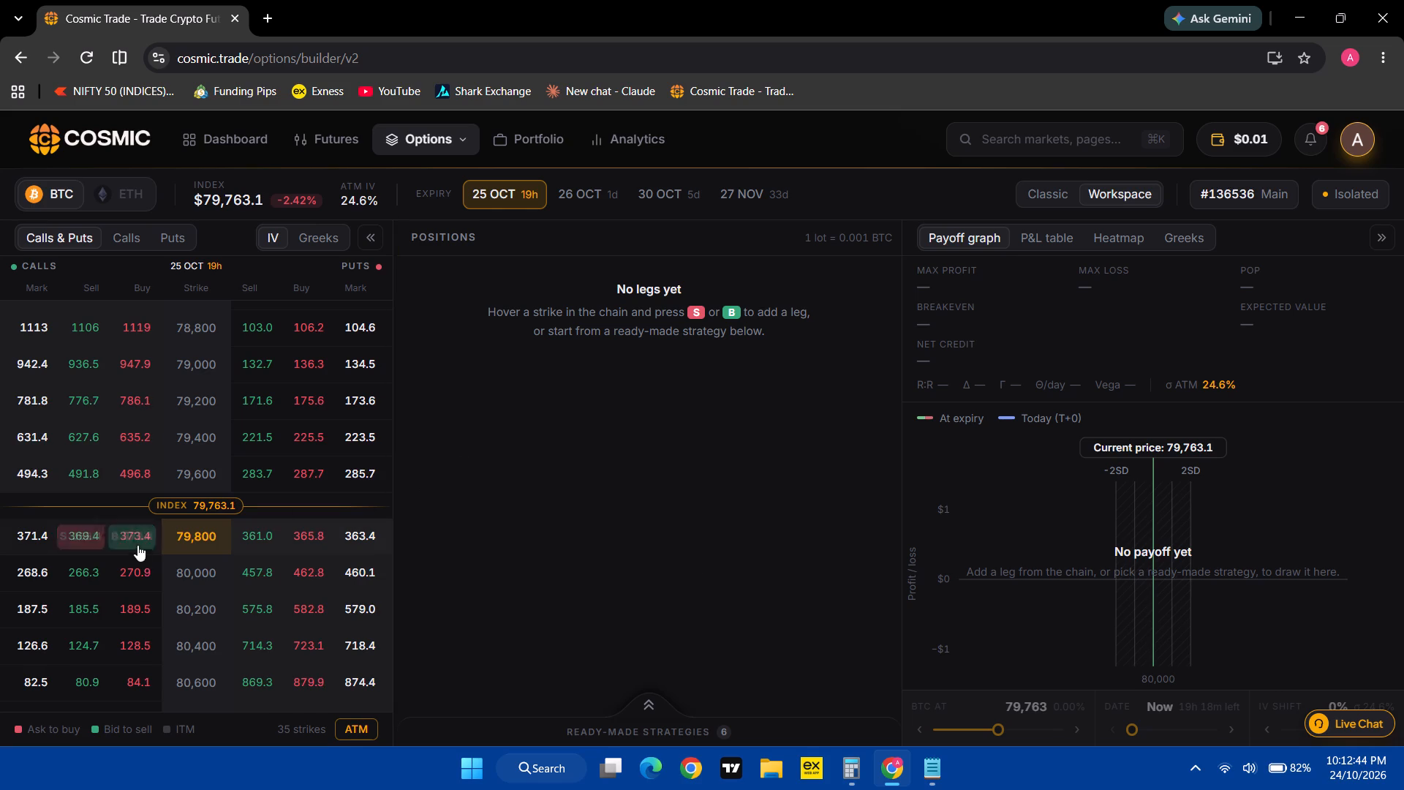
{"action": "scroll", "coordinate": [168, 577], "scroll_direction": "down", "scroll_amount": 2}
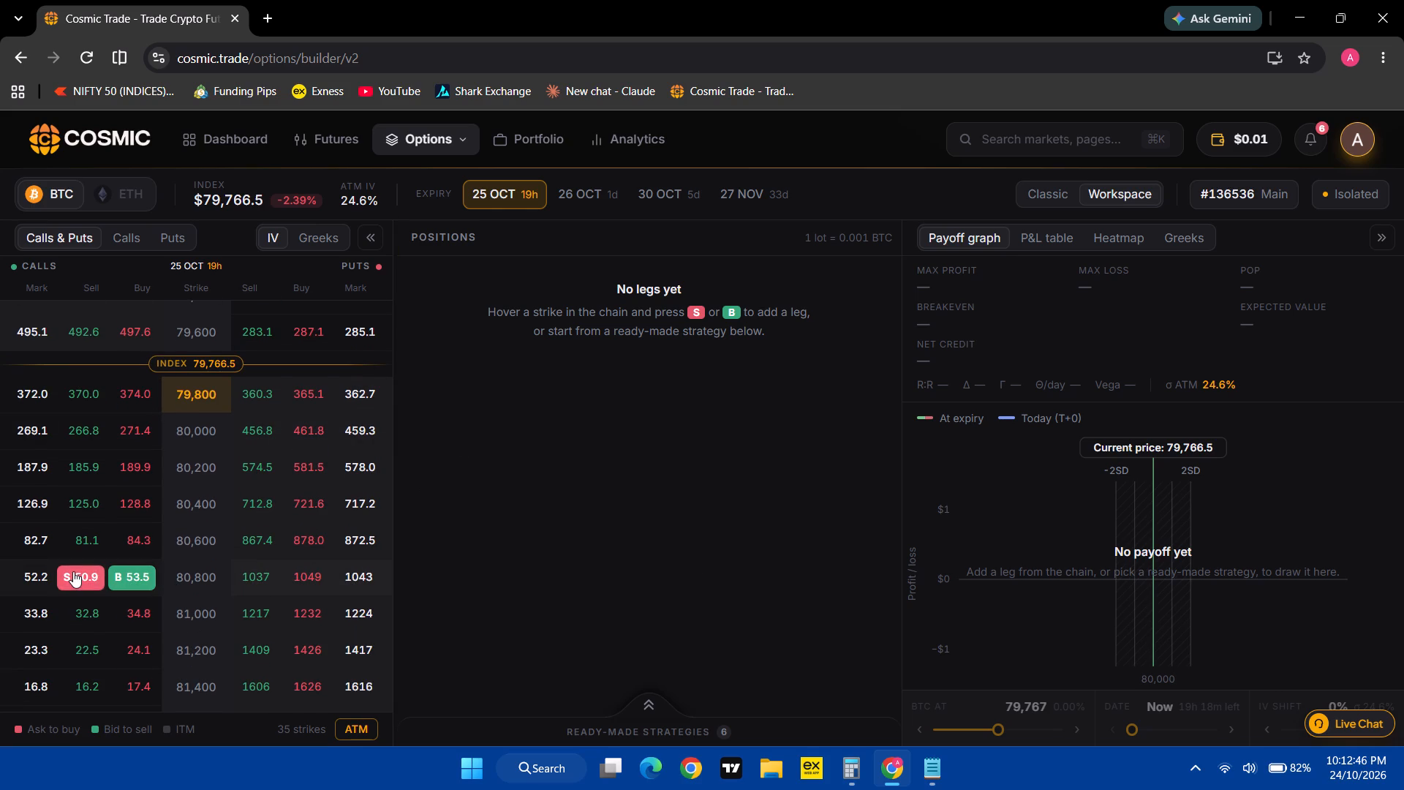
{"action": "left_click", "coordinate": [73, 571]}
{"action": "left_click", "coordinate": [242, 573]}
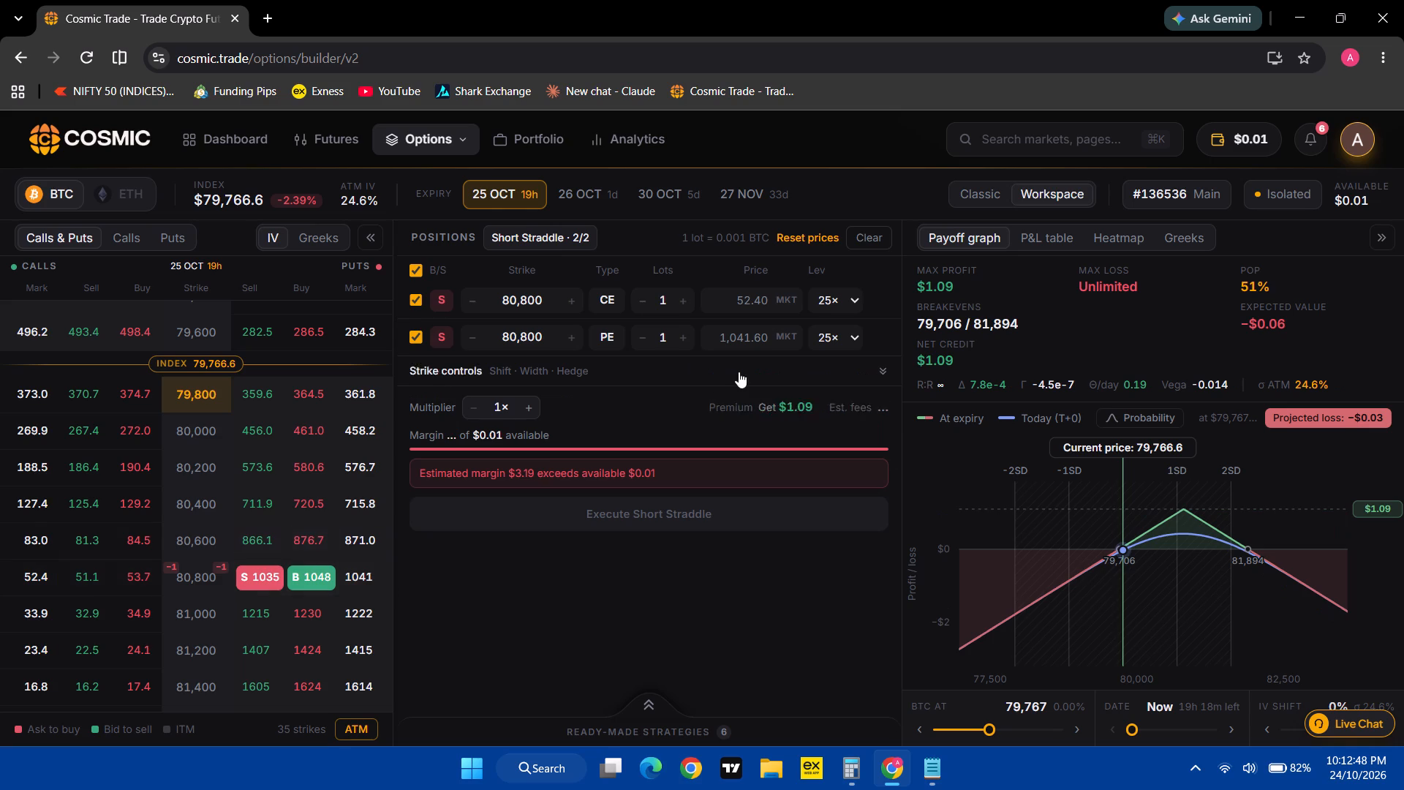
Set both short straddle legs, CE and PE, to 57 lots.
{"action": "double_click", "coordinate": [665, 301]}
{"action": "type", "text": "57"}
{"action": "left_click", "coordinate": [666, 345]}
{"action": "type", "text": "57"}
{"action": "left_click", "coordinate": [703, 614]}
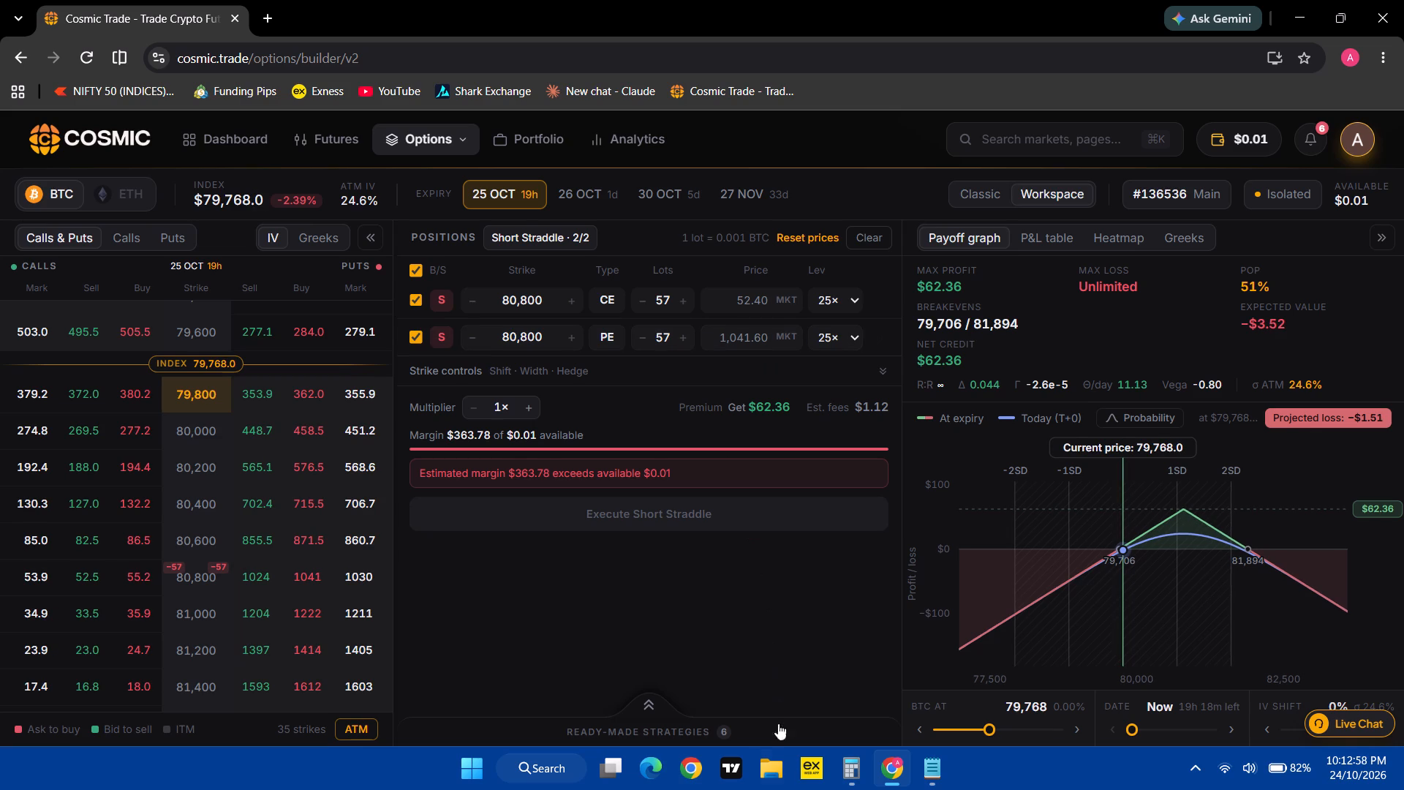
Check the premiums noted in Notepad, then set the limit prices in Cosmic to 293 for the CE leg and 253 for the PE leg.
{"action": "left_click", "coordinate": [932, 767]}
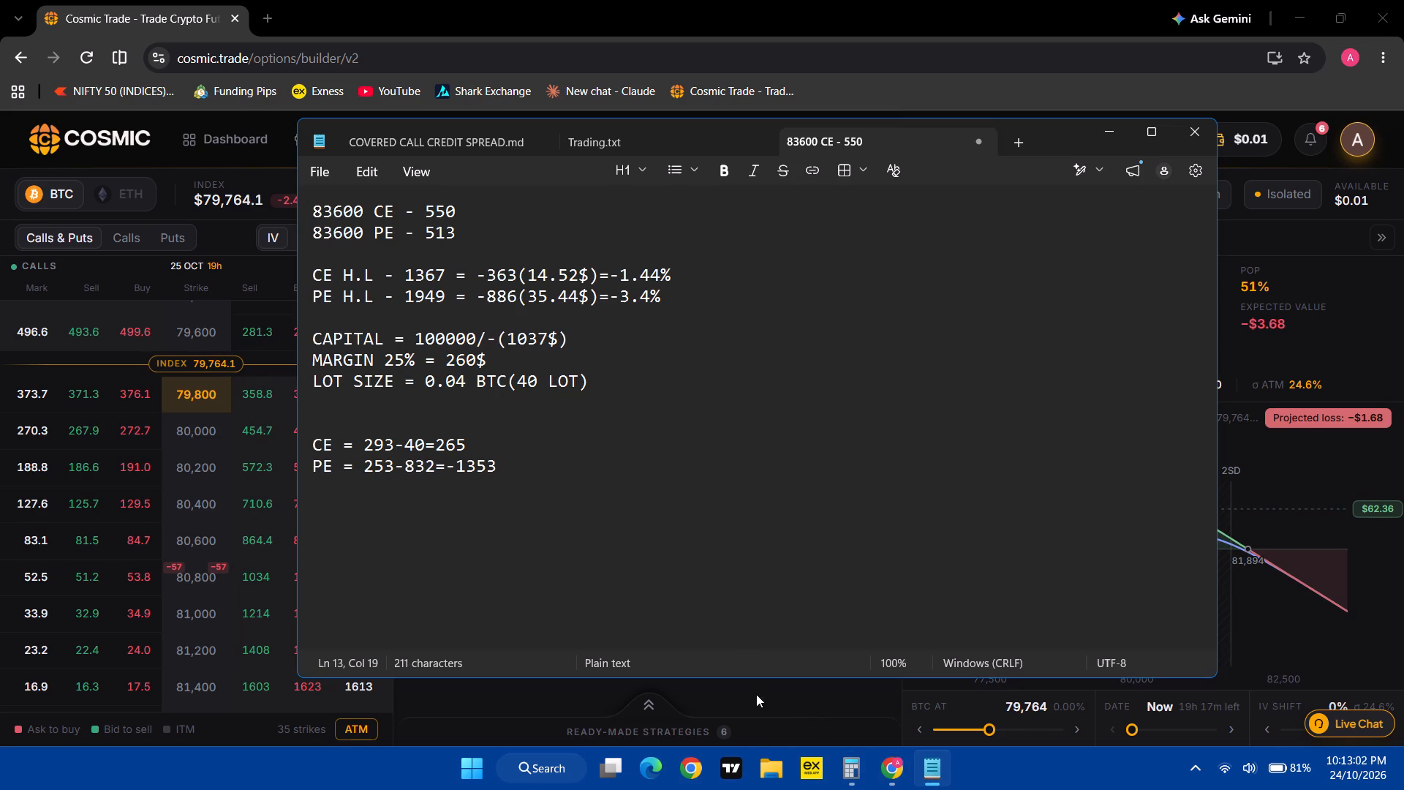
{"action": "left_click", "coordinate": [778, 690]}
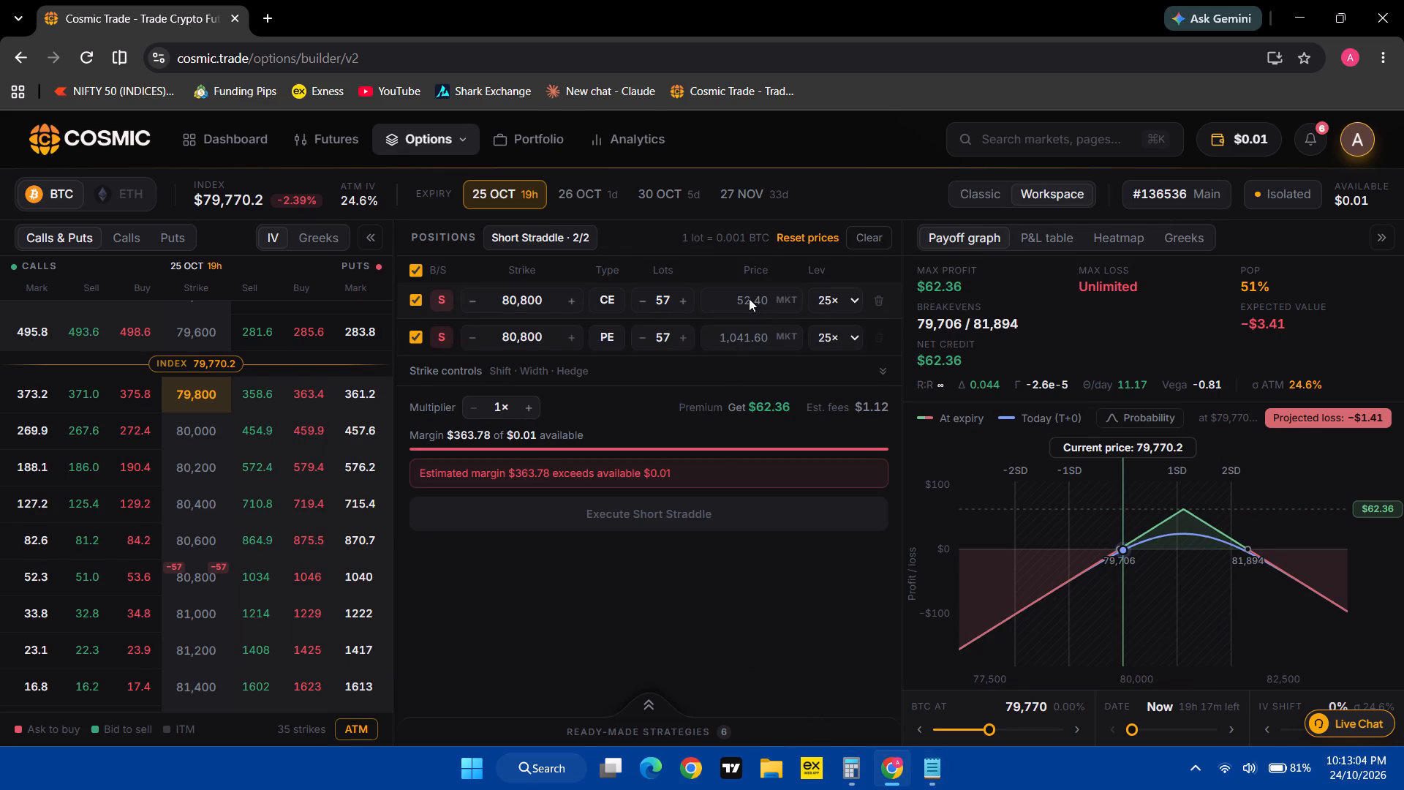
{"action": "left_click", "coordinate": [749, 298]}
{"action": "type", "text": "293"}
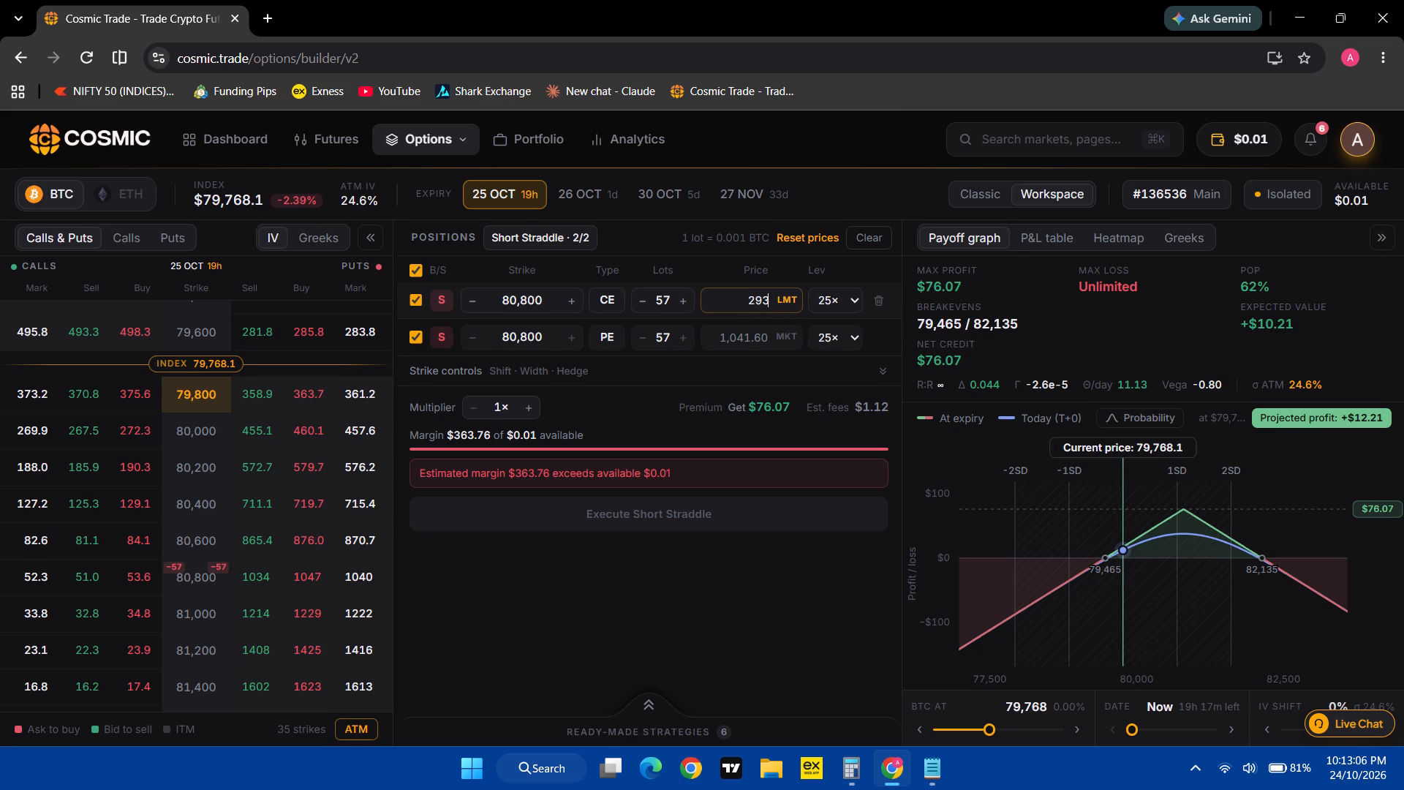
{"action": "left_click", "coordinate": [736, 332]}
{"action": "type", "text": "253"}
{"action": "left_click", "coordinate": [848, 613]}
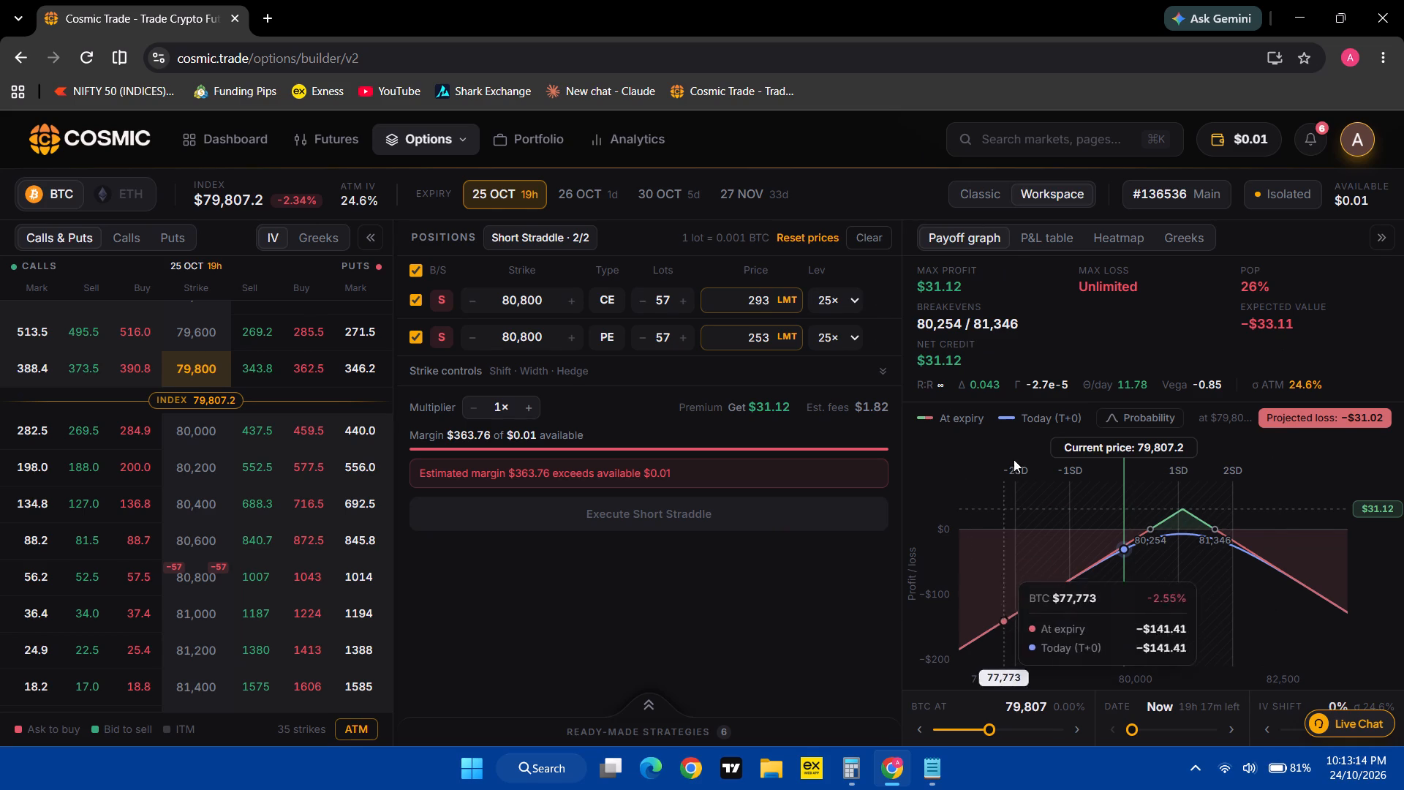
In Calculator, add 293 and 253, multiply the sum by 0.057, and return to Cosmic.
{"action": "left_click", "coordinate": [850, 769]}
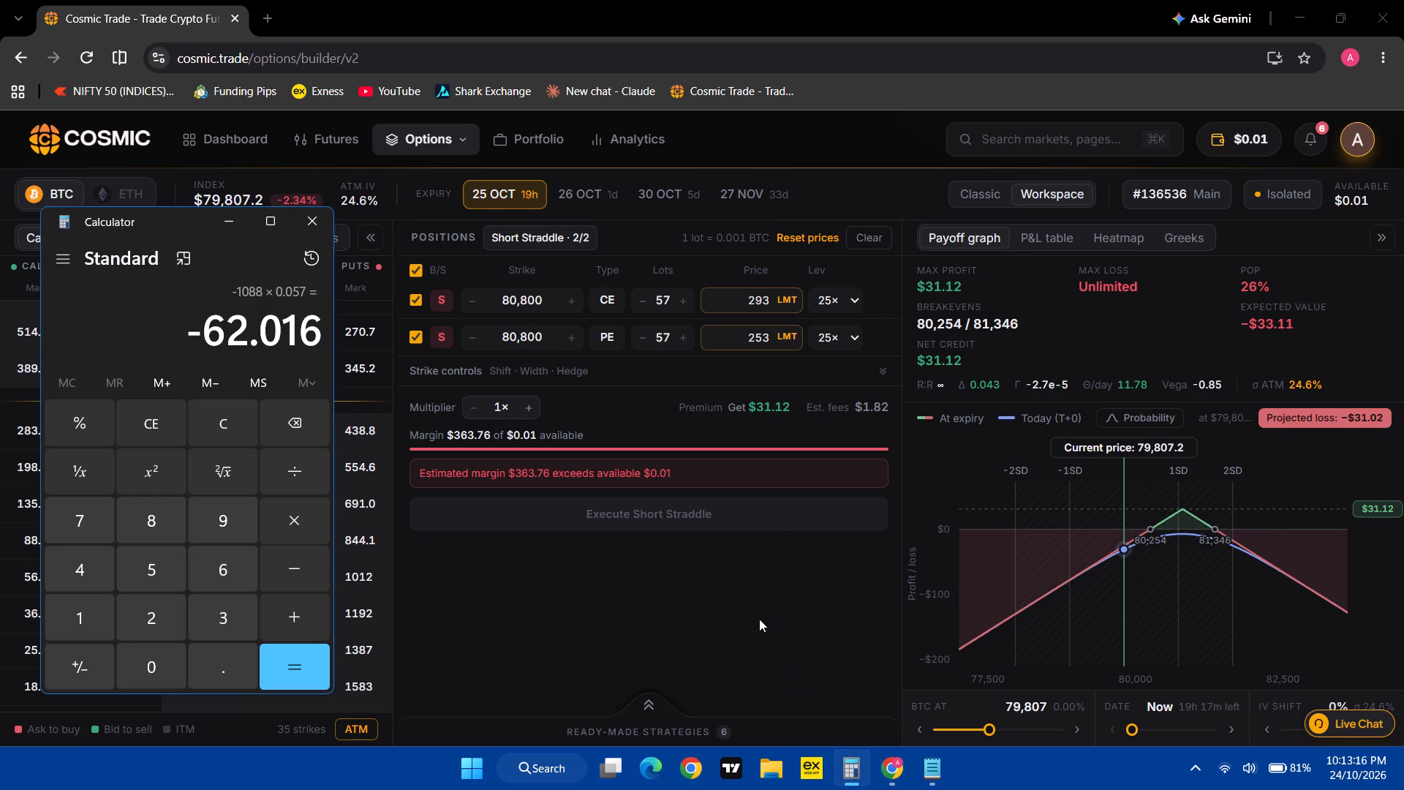
{"action": "type", "text": "293+253"}
{"action": "key", "text": "Return"}
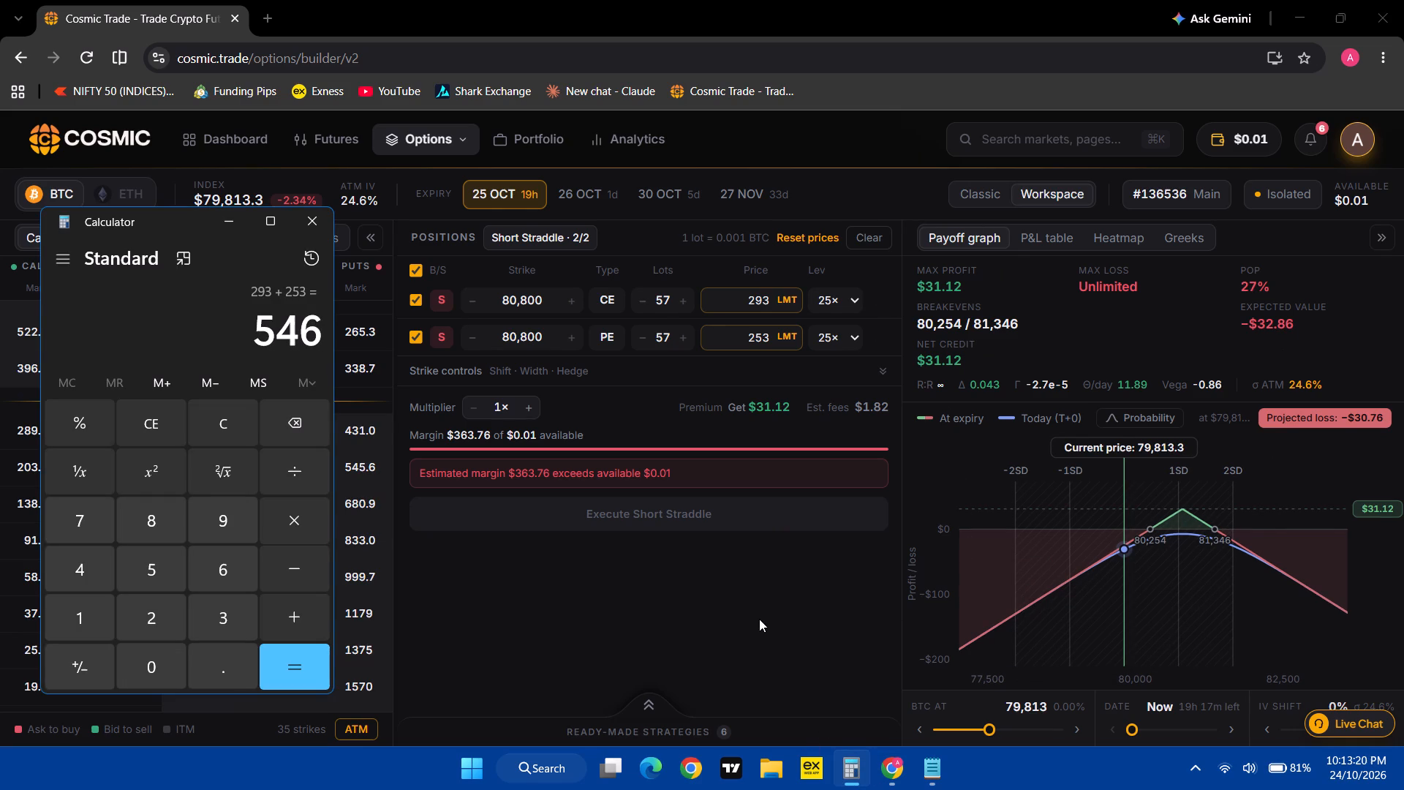
{"action": "key", "text": "shift+asterisk"}
{"action": "type", "text": "0.057"}
{"action": "key", "text": "Return"}
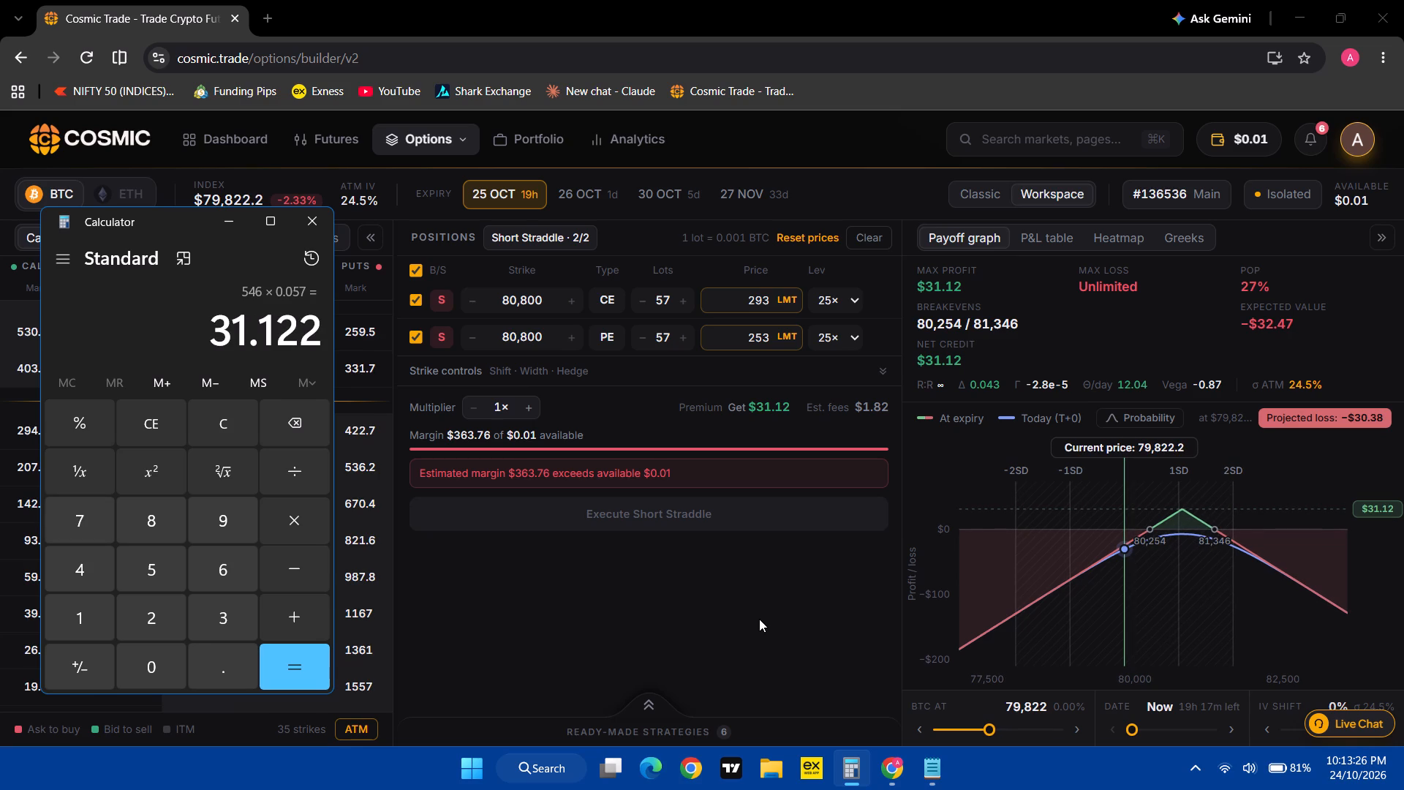
{"action": "left_click", "coordinate": [759, 619]}
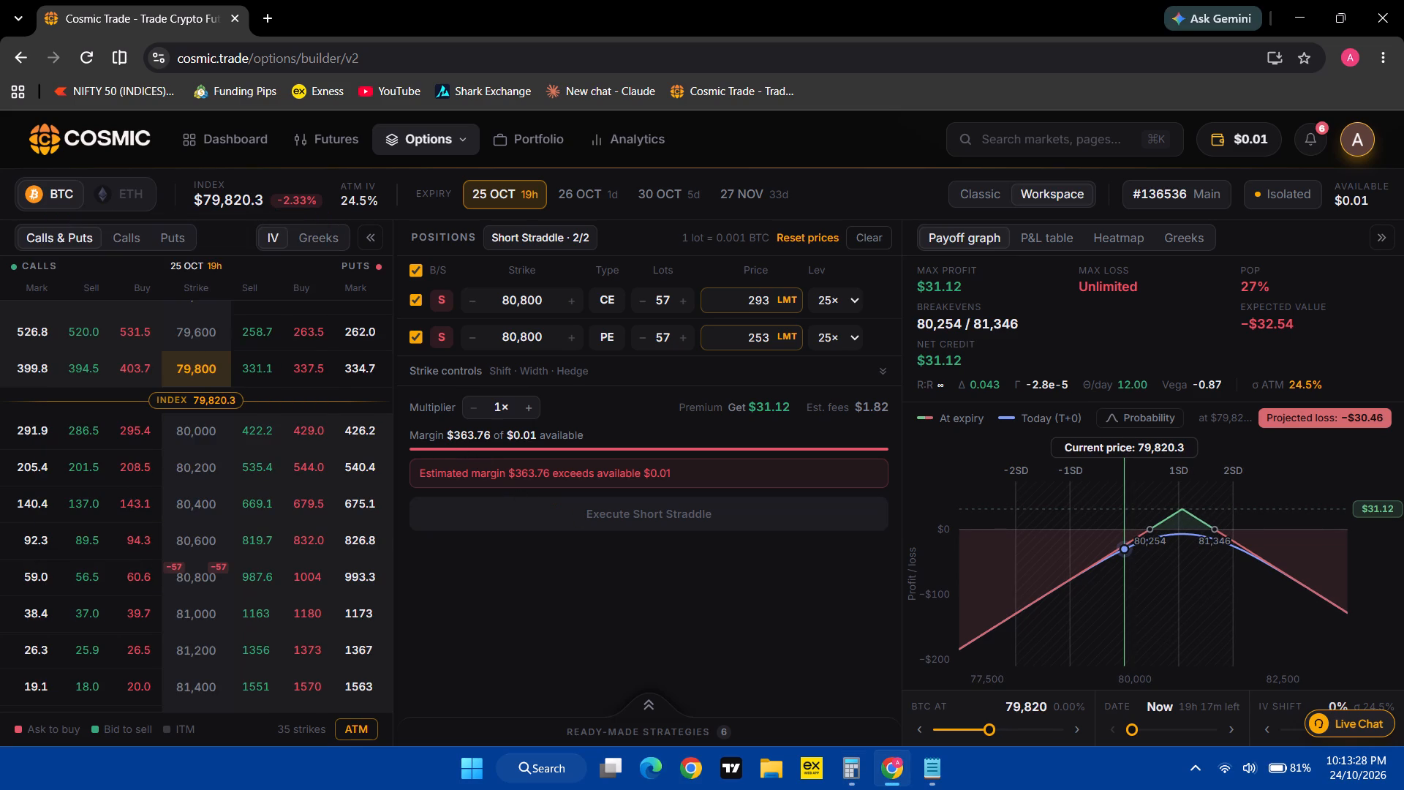
In Calculator, work out 32 as a percentage of 1053, clear the result, and return to Cosmic.
{"action": "left_click", "coordinate": [858, 773]}
{"action": "left_click", "coordinate": [254, 428]}
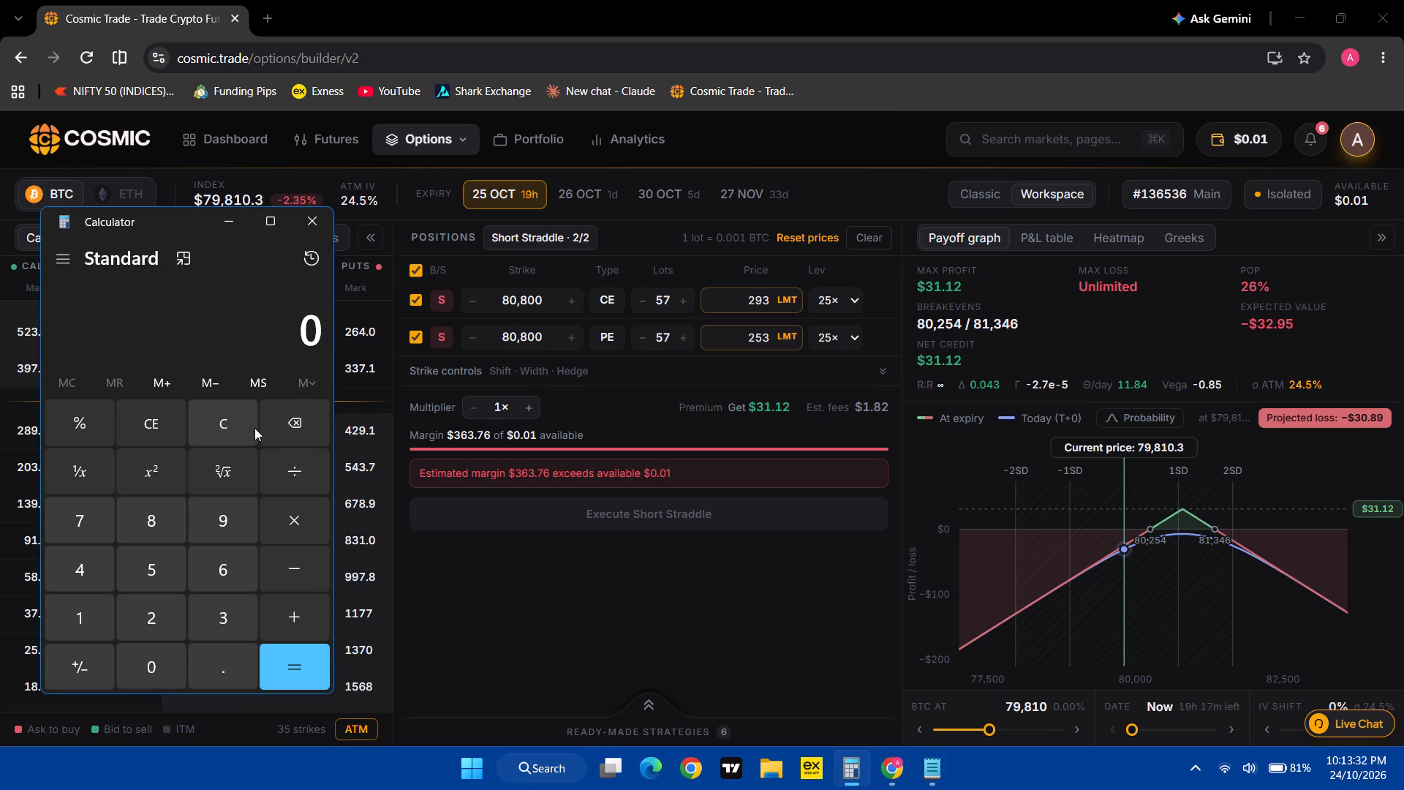
{"action": "type", "text": "32/1053*100"}
{"action": "key", "text": "Return"}
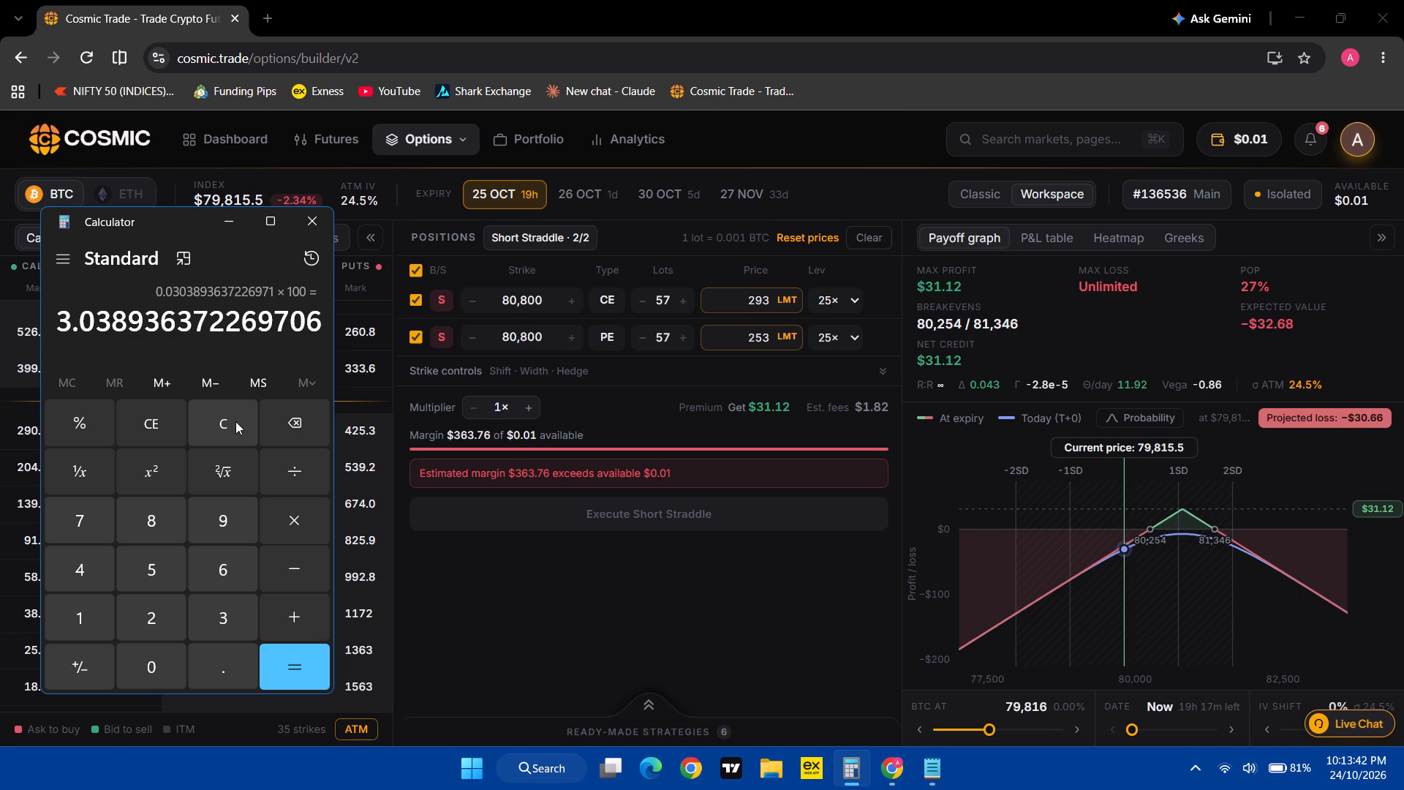
{"action": "left_click", "coordinate": [235, 421]}
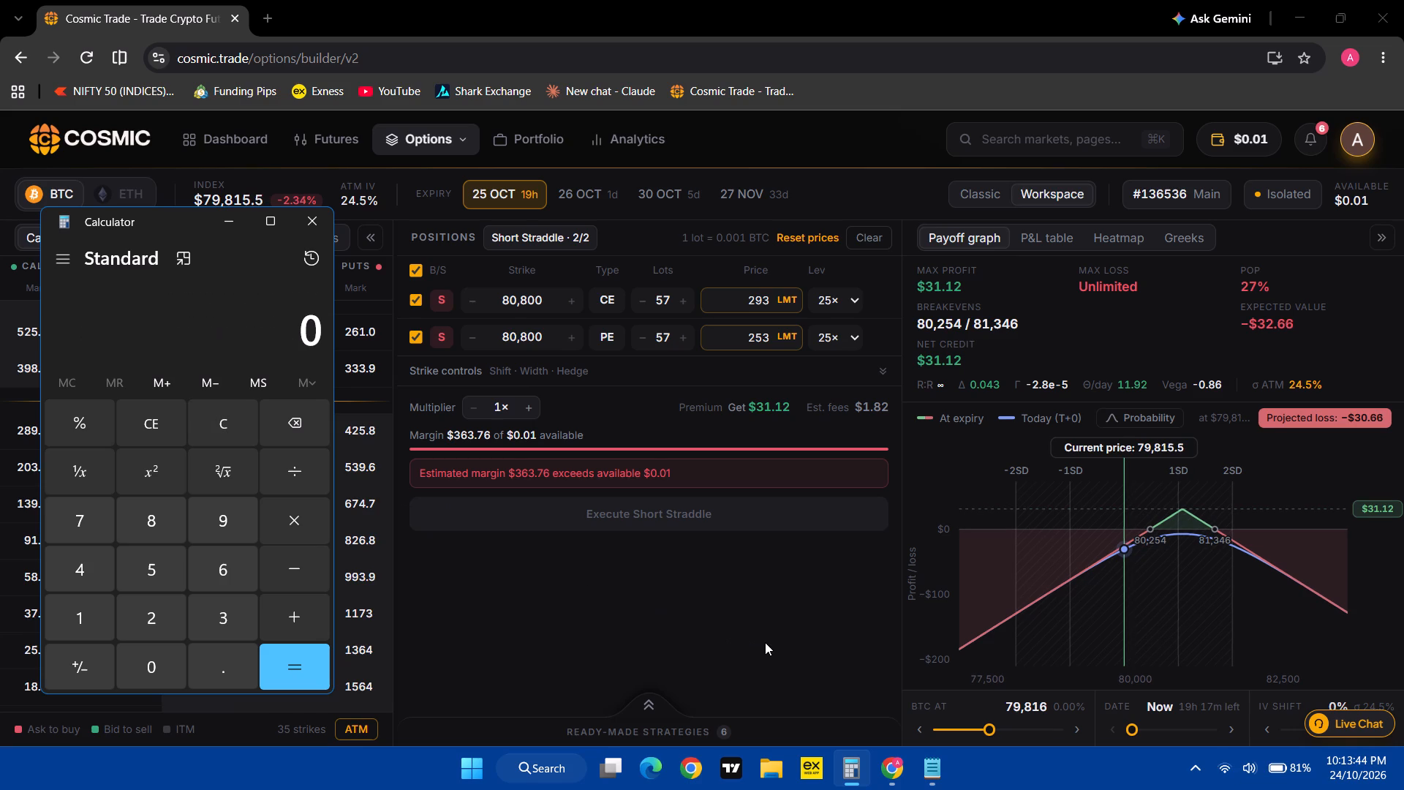
{"action": "left_click", "coordinate": [765, 642]}
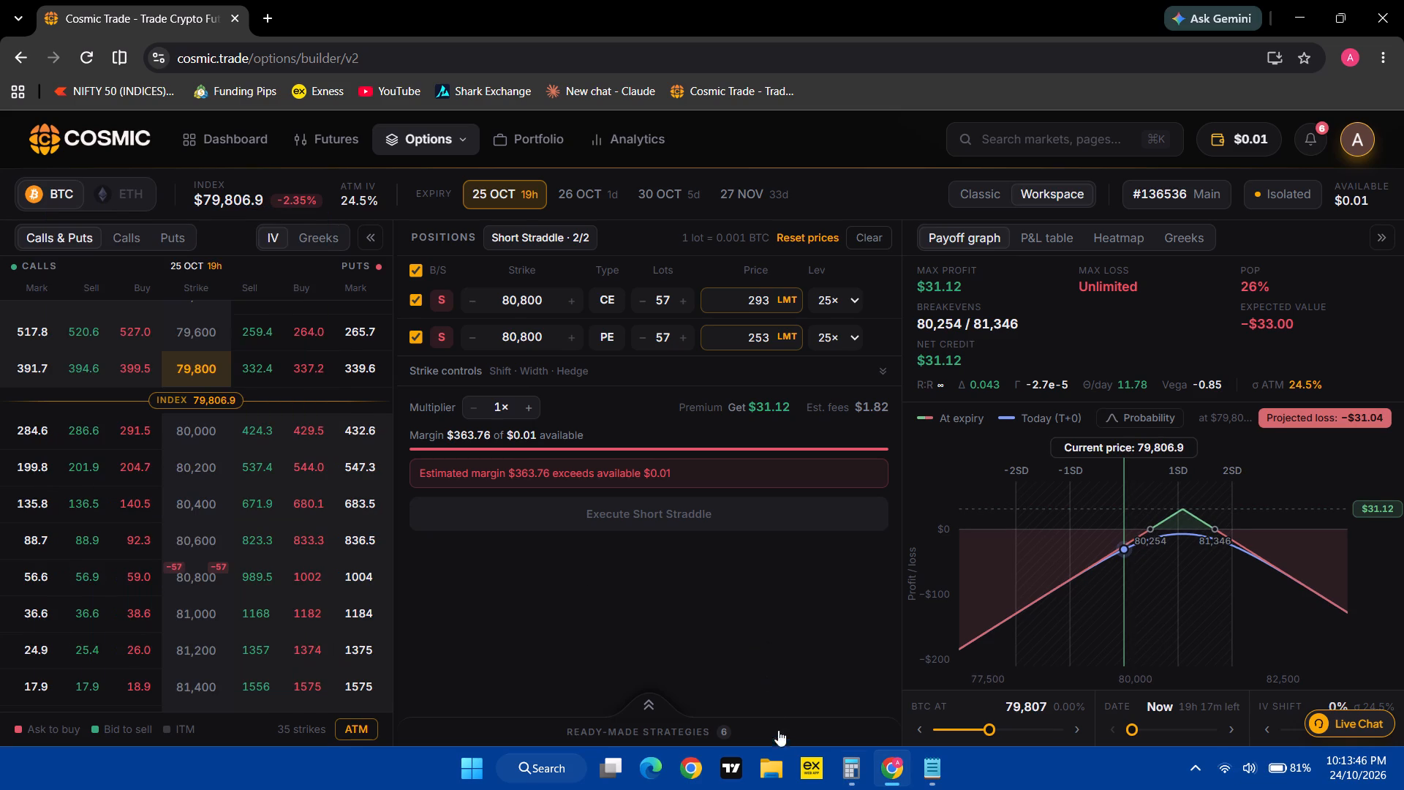
In Calculator, halve 31.12, convert the result to a percentage of 1053, clear it, and return to Cosmic.
{"action": "left_click", "coordinate": [852, 770]}
{"action": "type", "text": "31.12/2"}
{"action": "key", "text": "Return"}
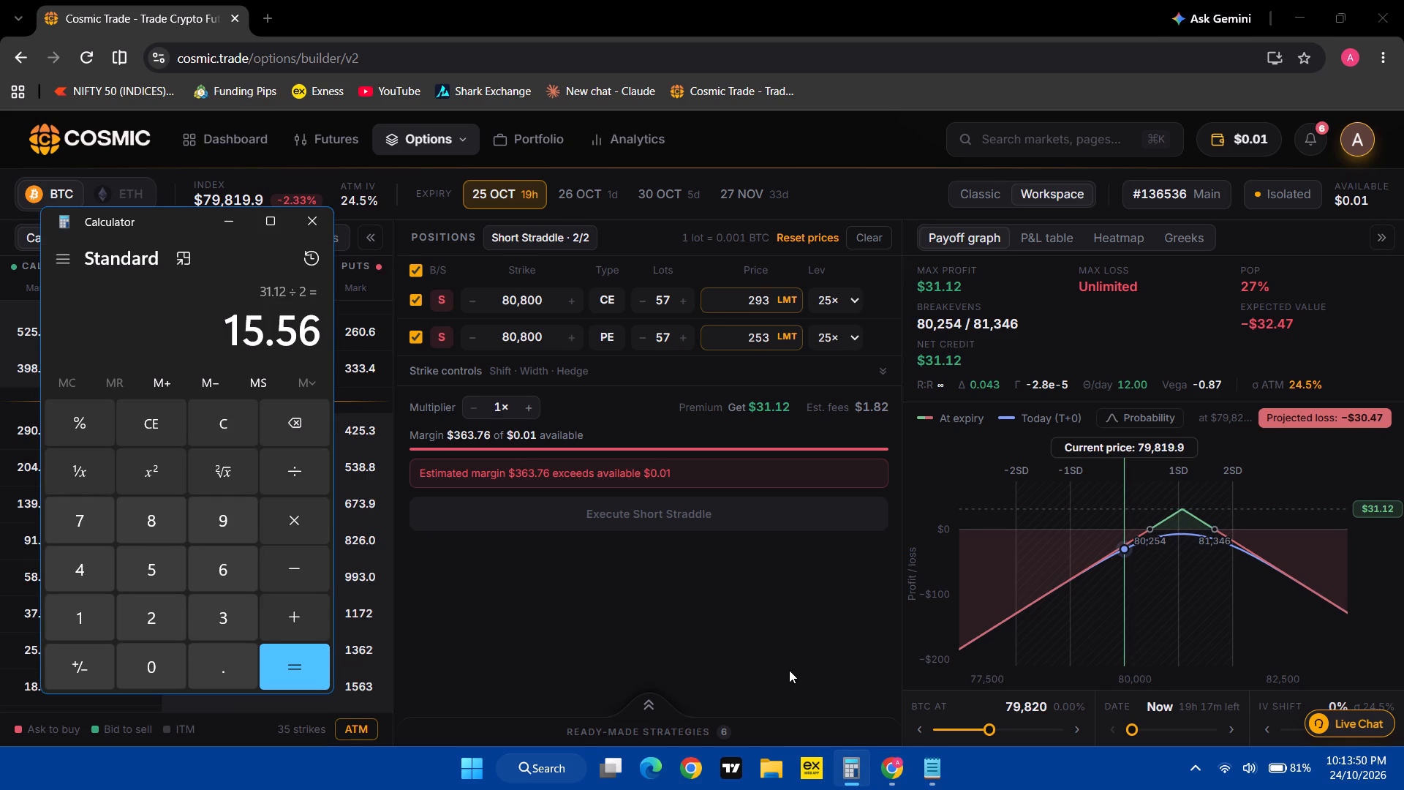
{"action": "type", "text": "/1053*100"}
{"action": "key", "text": "Return"}
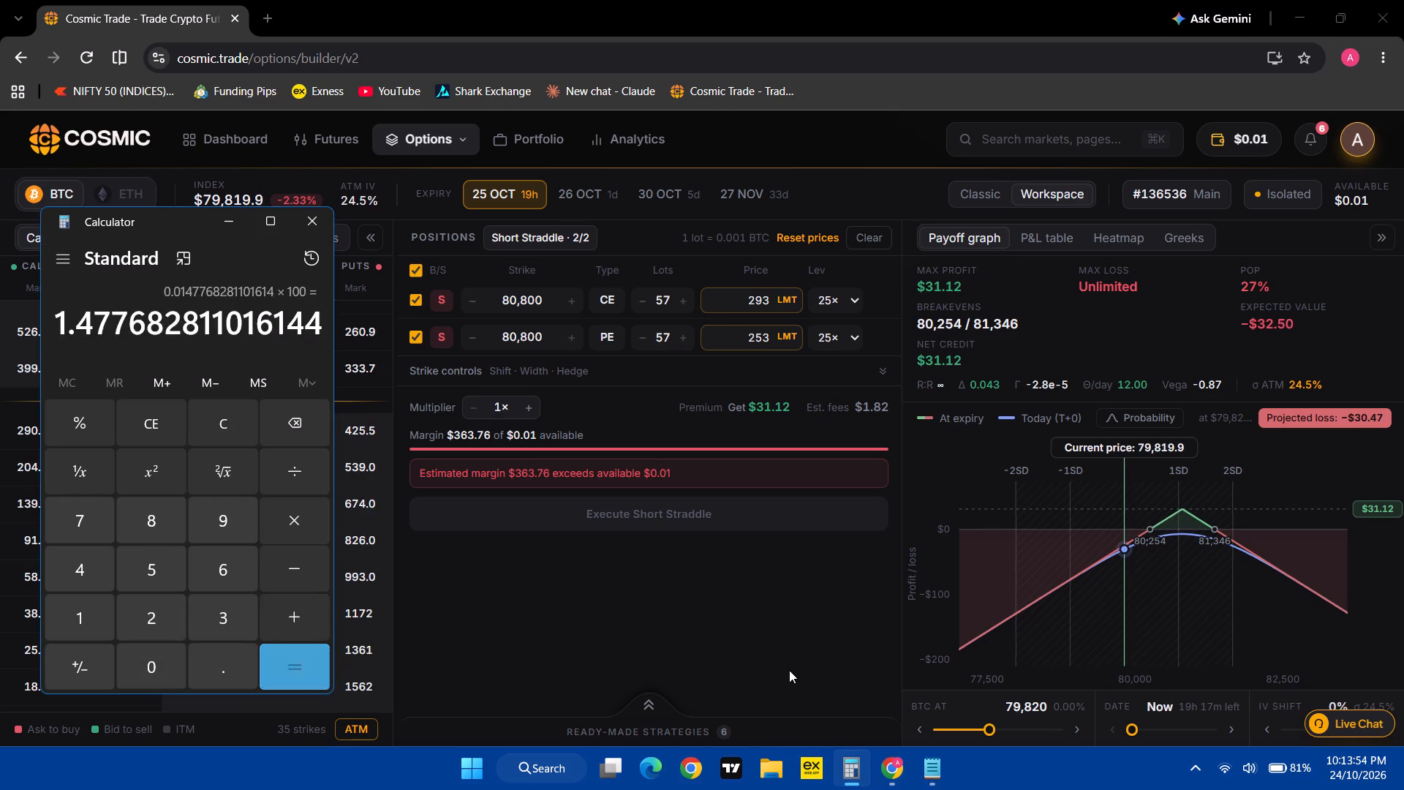
{"action": "left_click", "coordinate": [208, 418]}
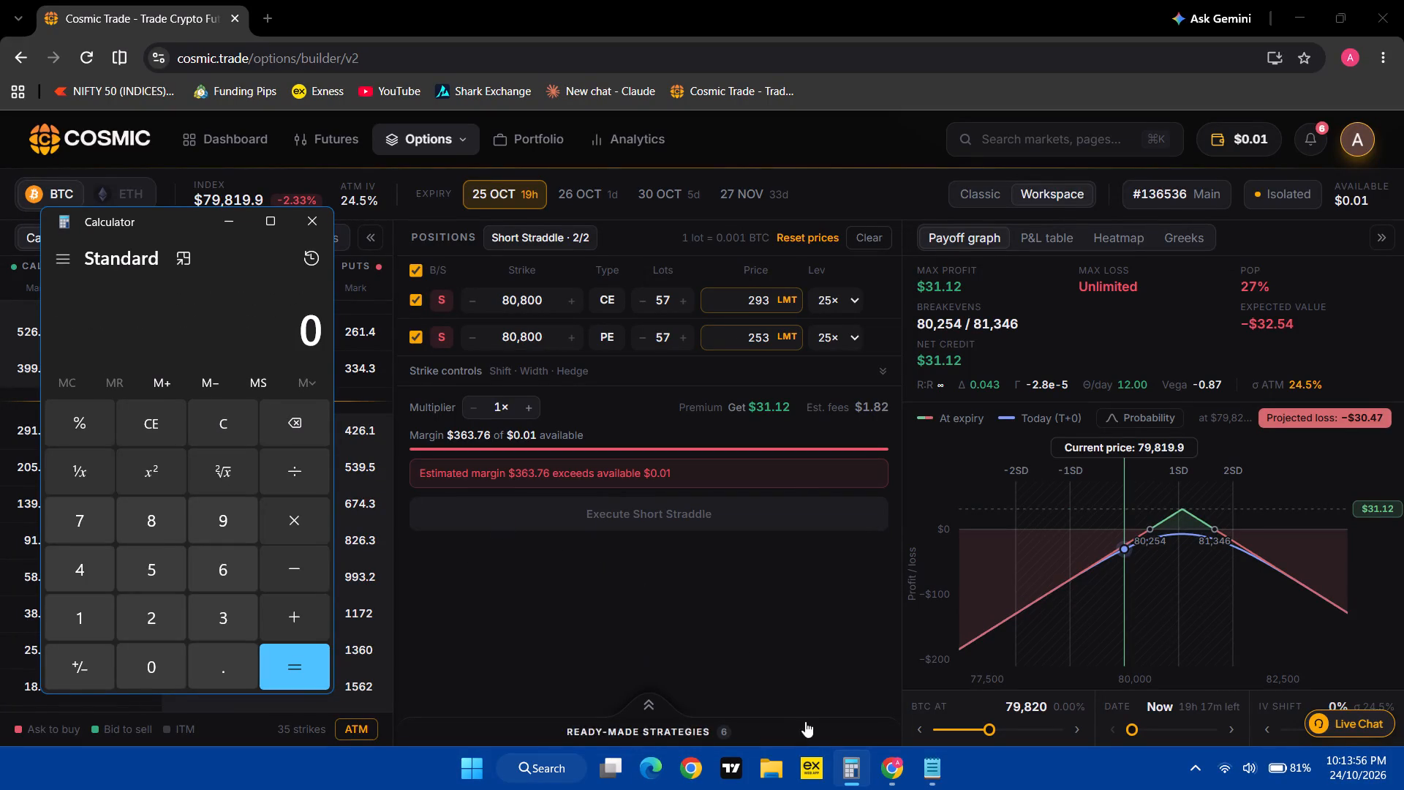
{"action": "left_click", "coordinate": [724, 617]}
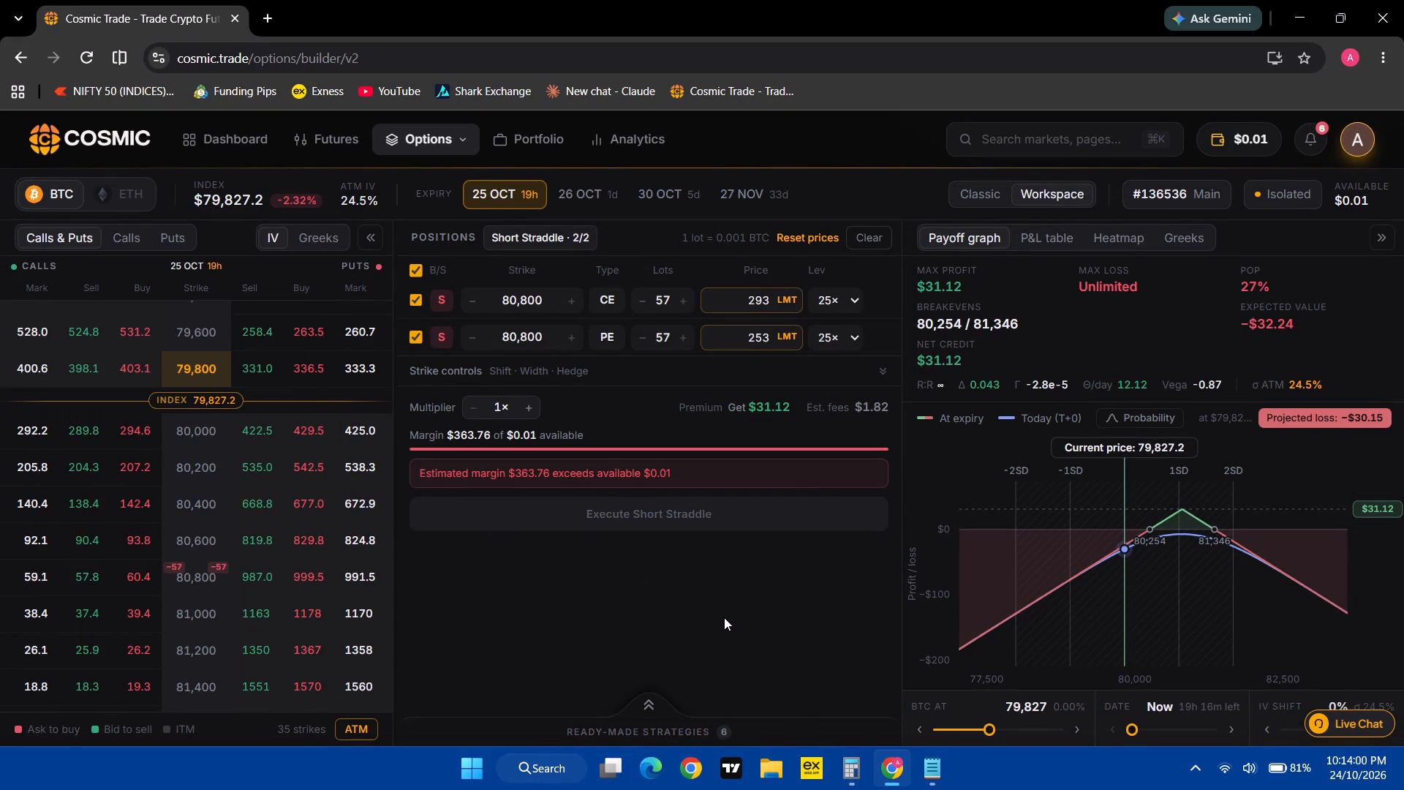
In Calculator, divide 67 by 3 and take 66% of the result.
{"action": "left_click", "coordinate": [858, 769]}
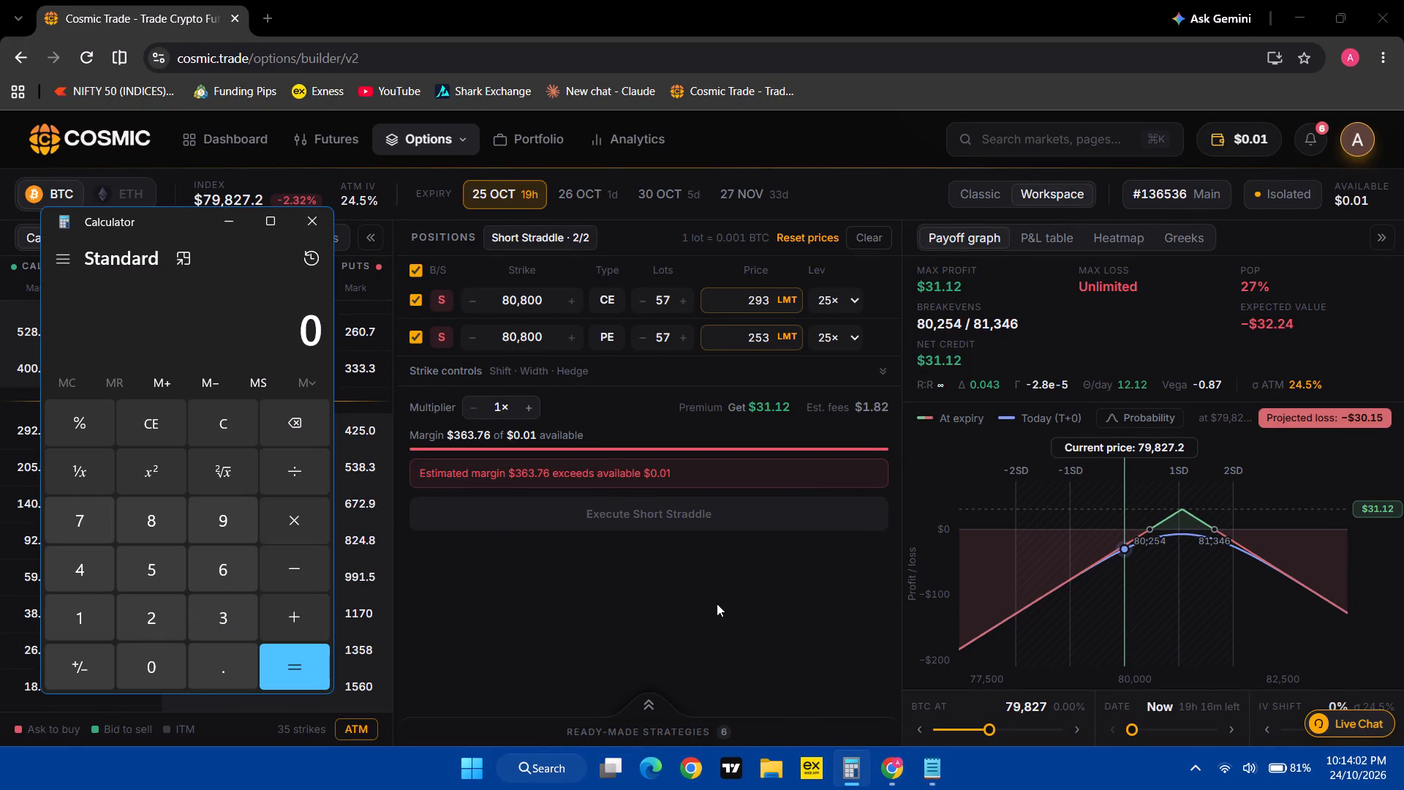
{"action": "type", "text": "67/3"}
{"action": "key", "text": "Return"}
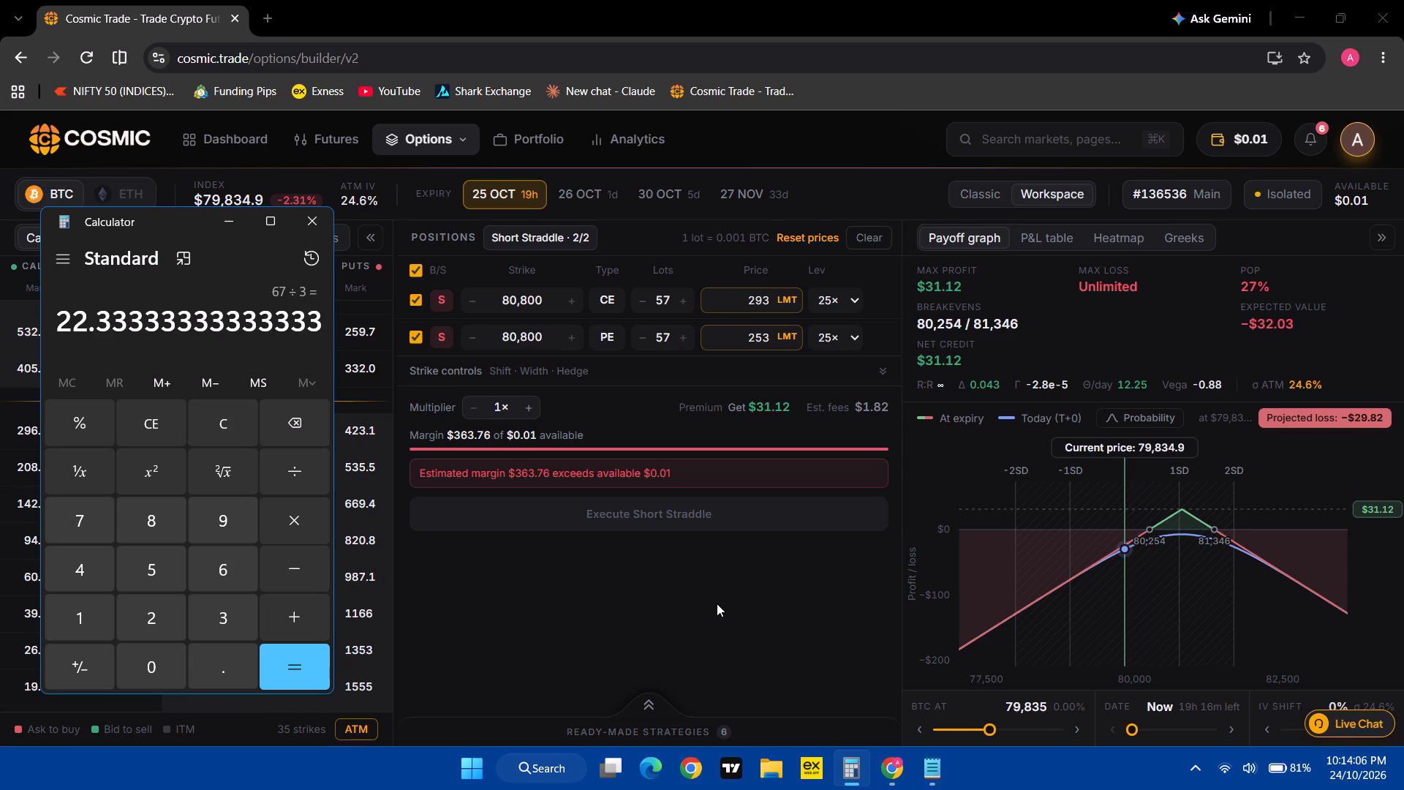
{"action": "key", "text": "shift+asterisk"}
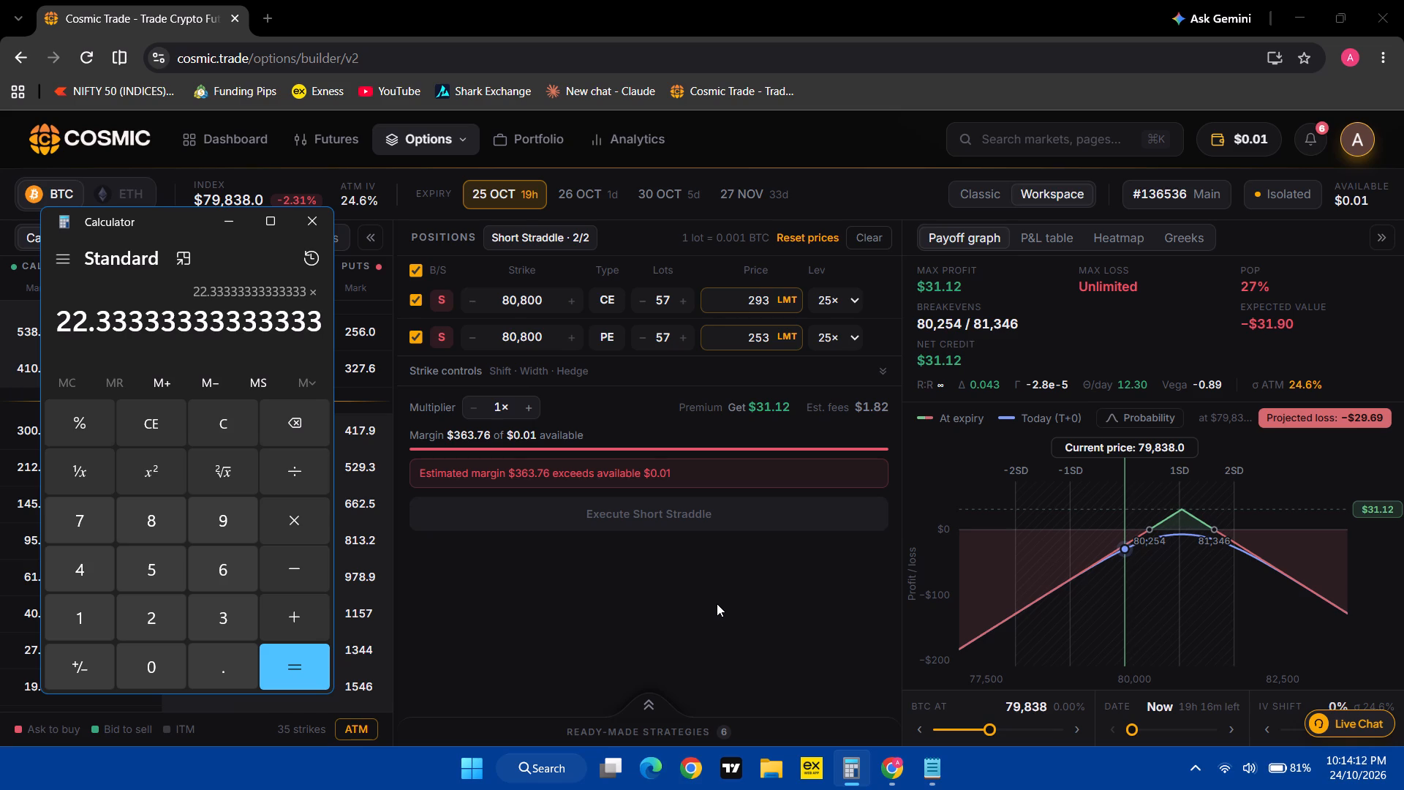
{"action": "type", "text": "66"}
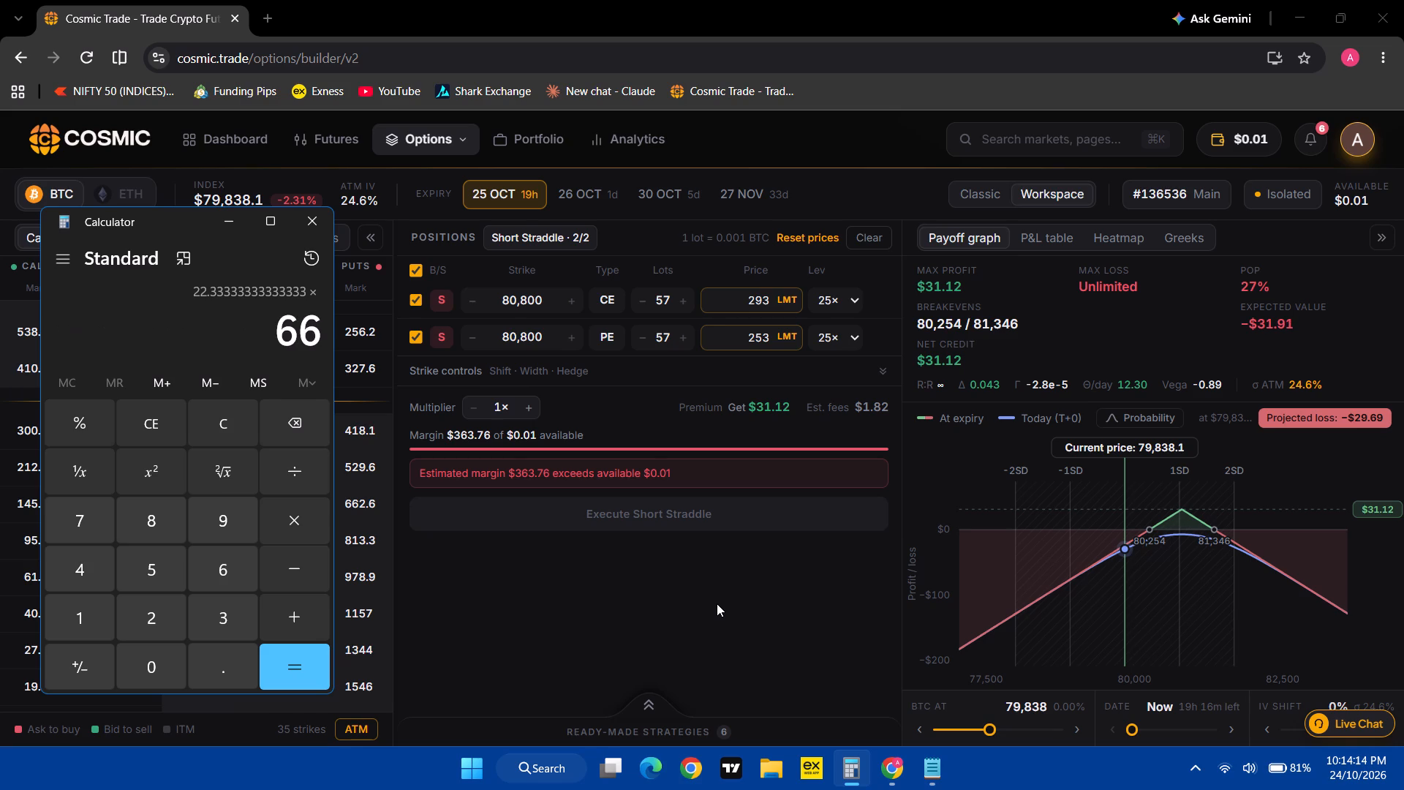
{"action": "key", "text": "shift+percent"}
{"action": "key", "text": "Return"}
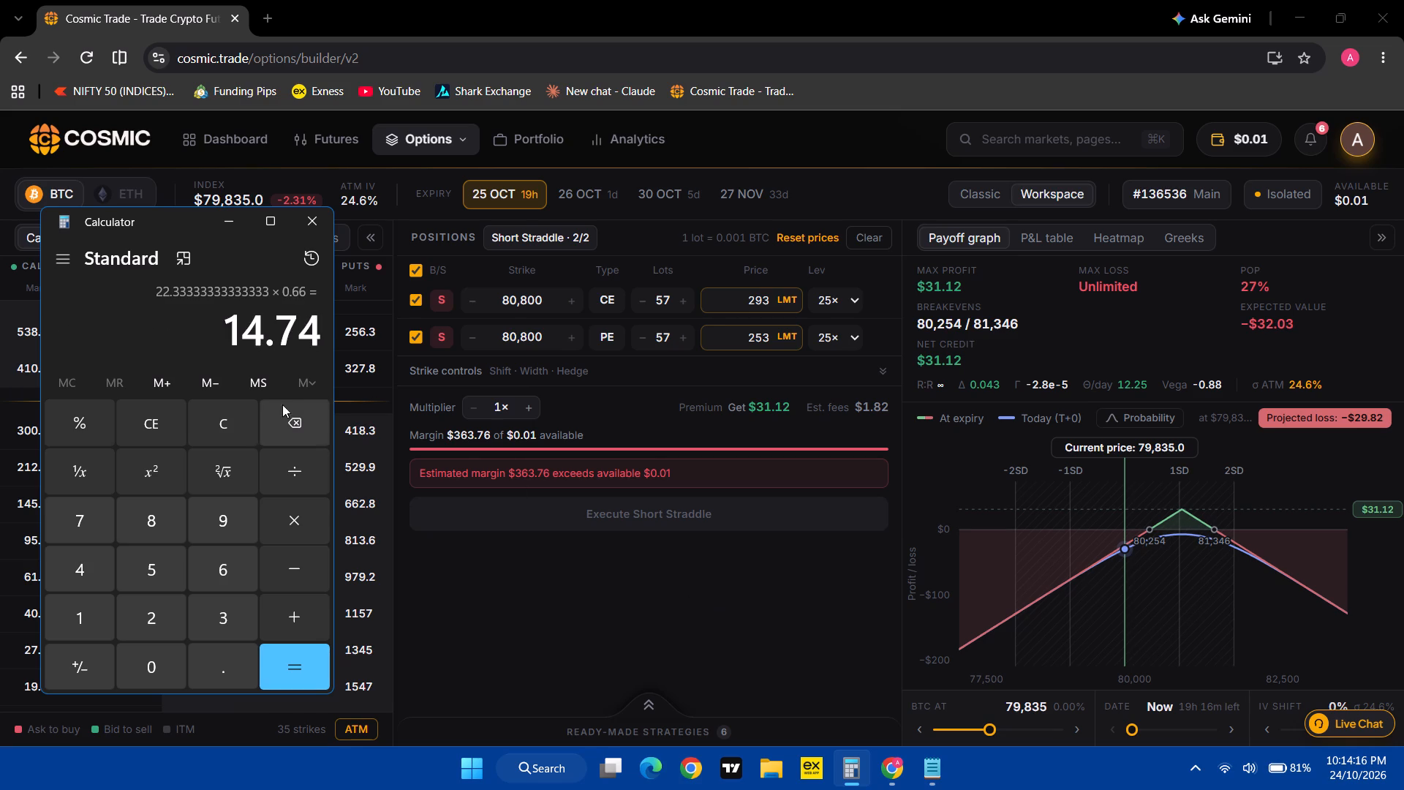
Clear the calculator, compute 12% of 22, and clear the result.
{"action": "left_click", "coordinate": [237, 426]}
{"action": "type", "text": "22"}
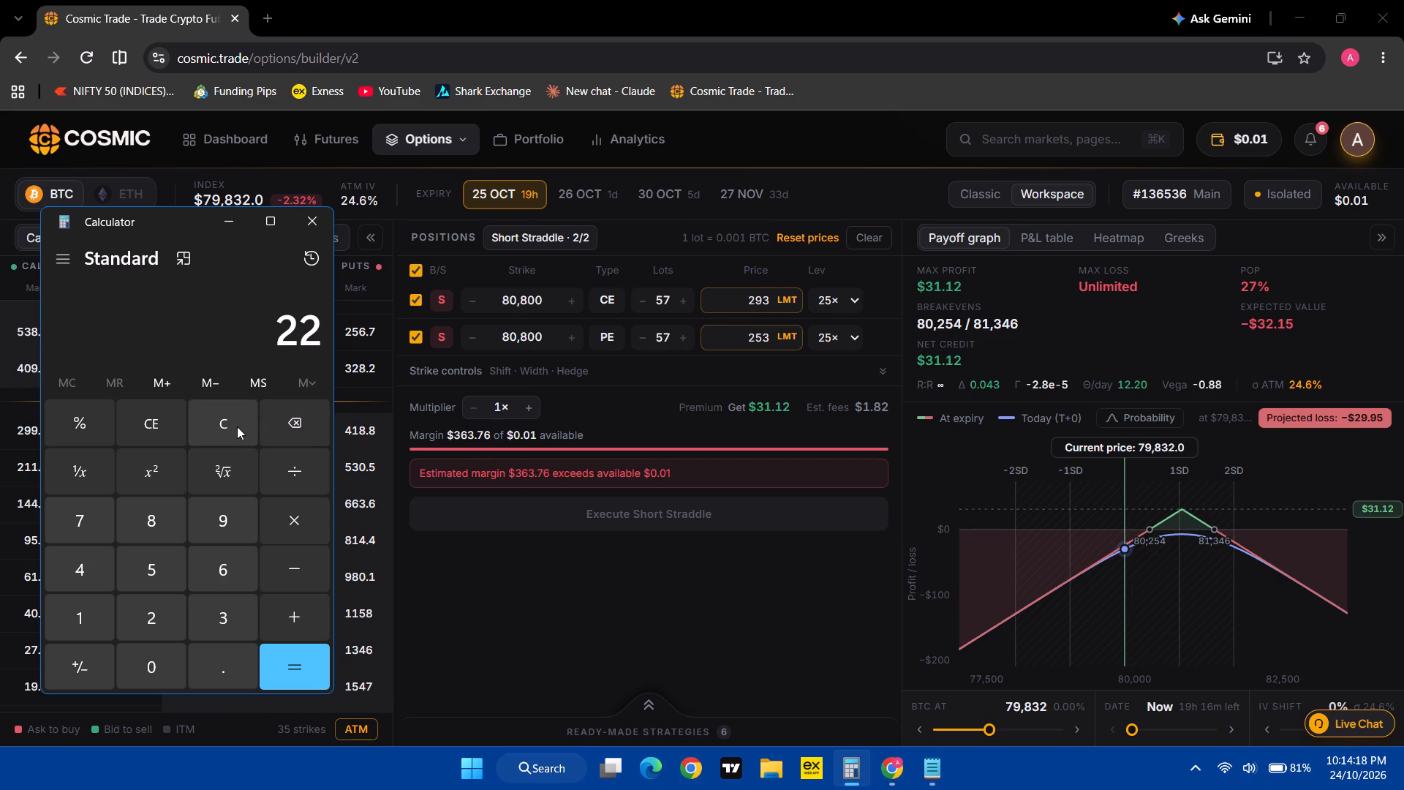
{"action": "key", "text": "shift+asterisk"}
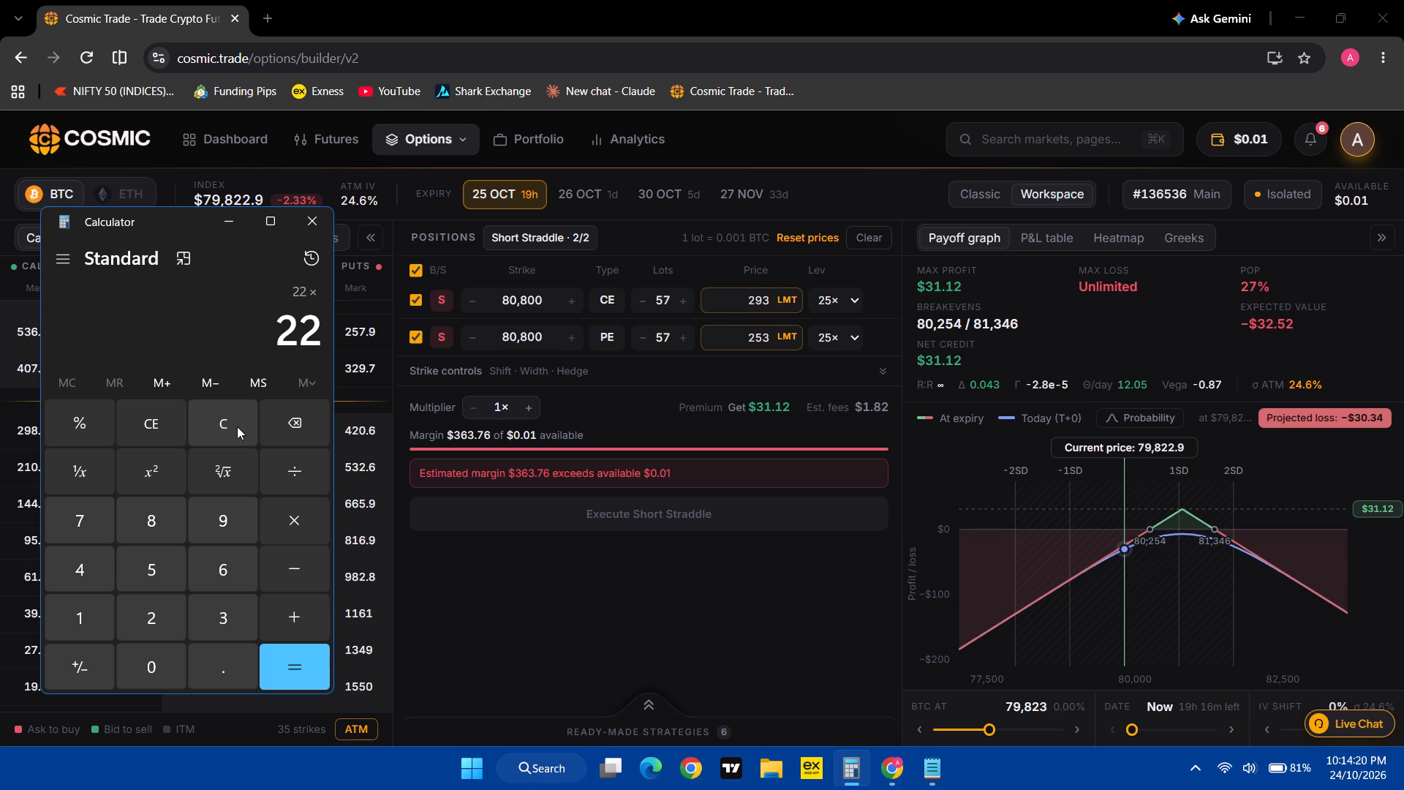
{"action": "type", "text": "12"}
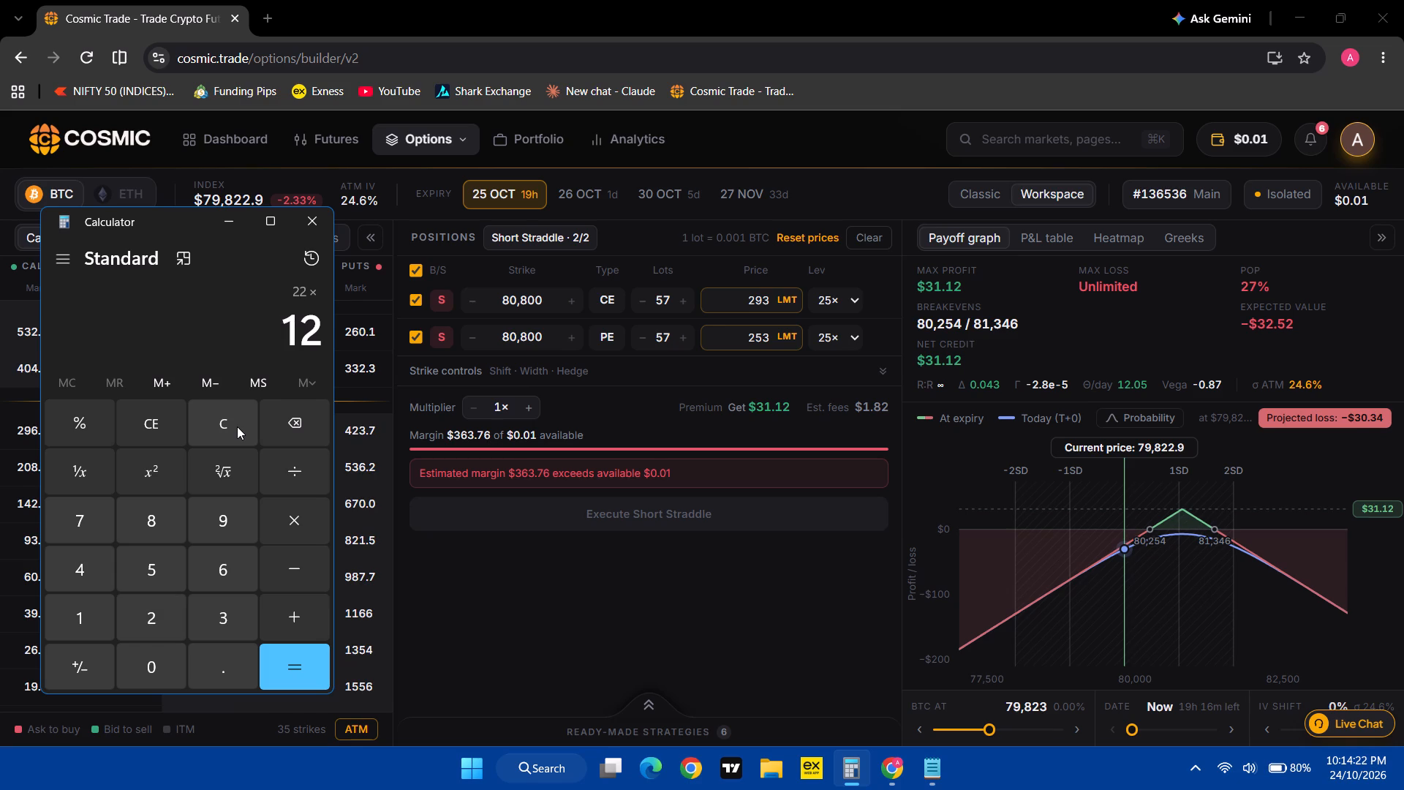
{"action": "key", "text": "shift+percent"}
{"action": "key", "text": "Return"}
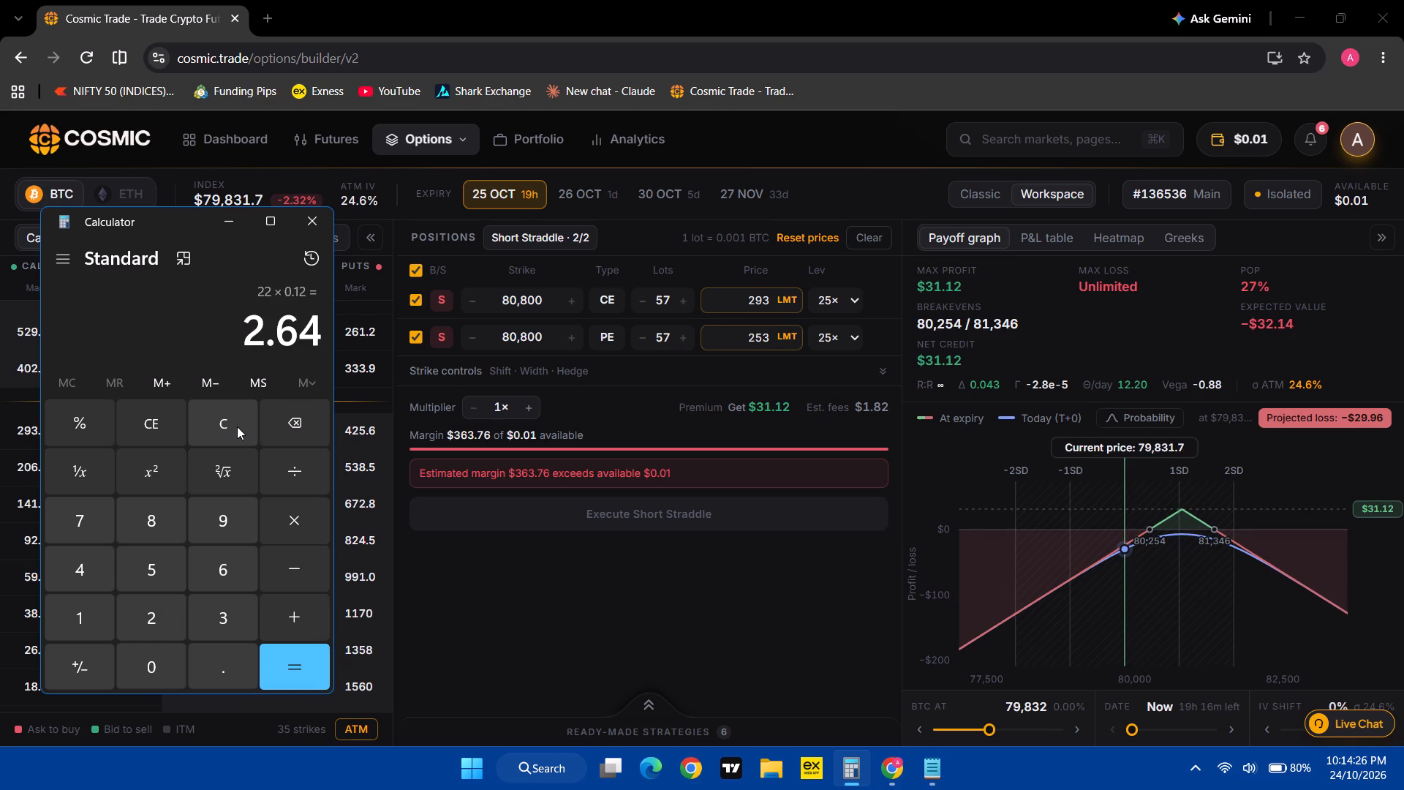
{"action": "left_click", "coordinate": [237, 426]}
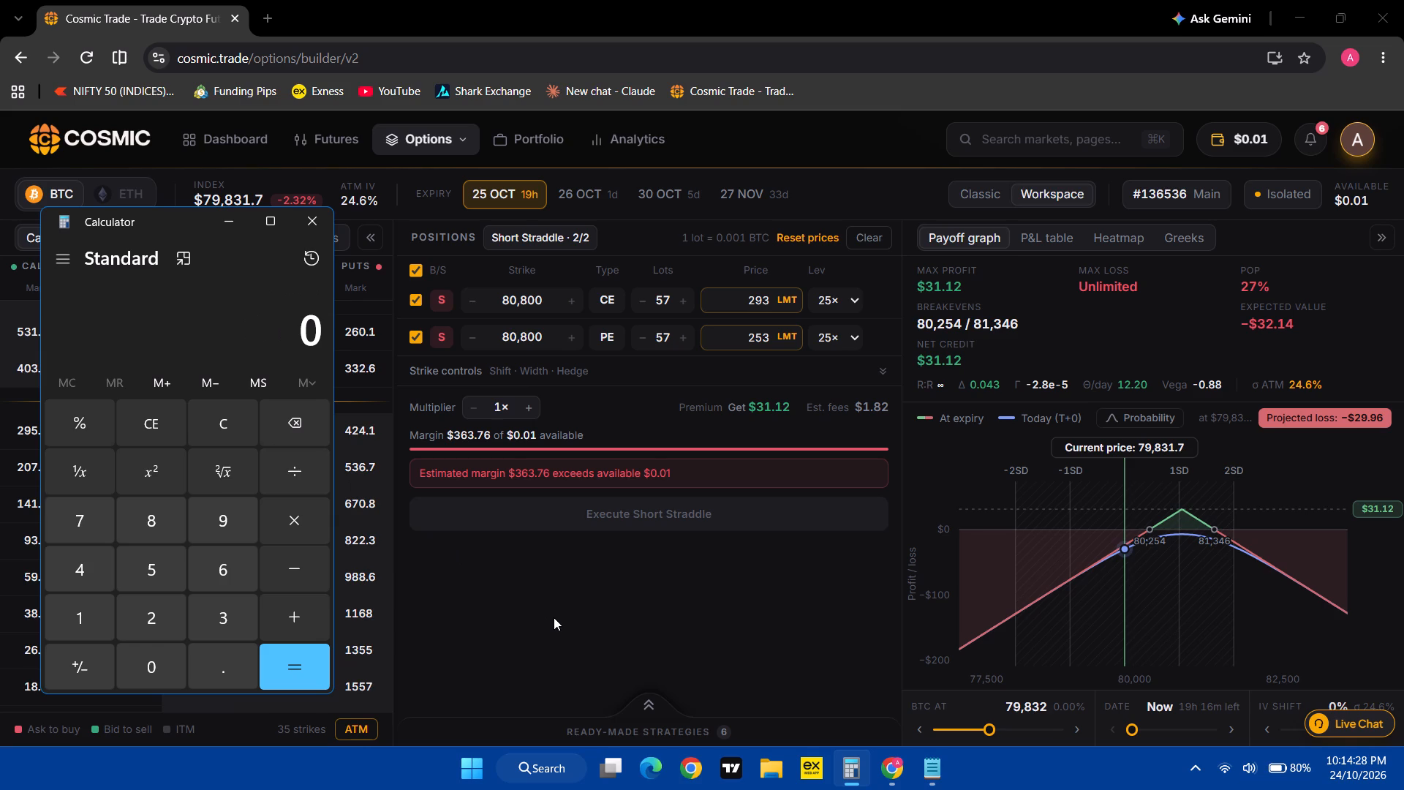
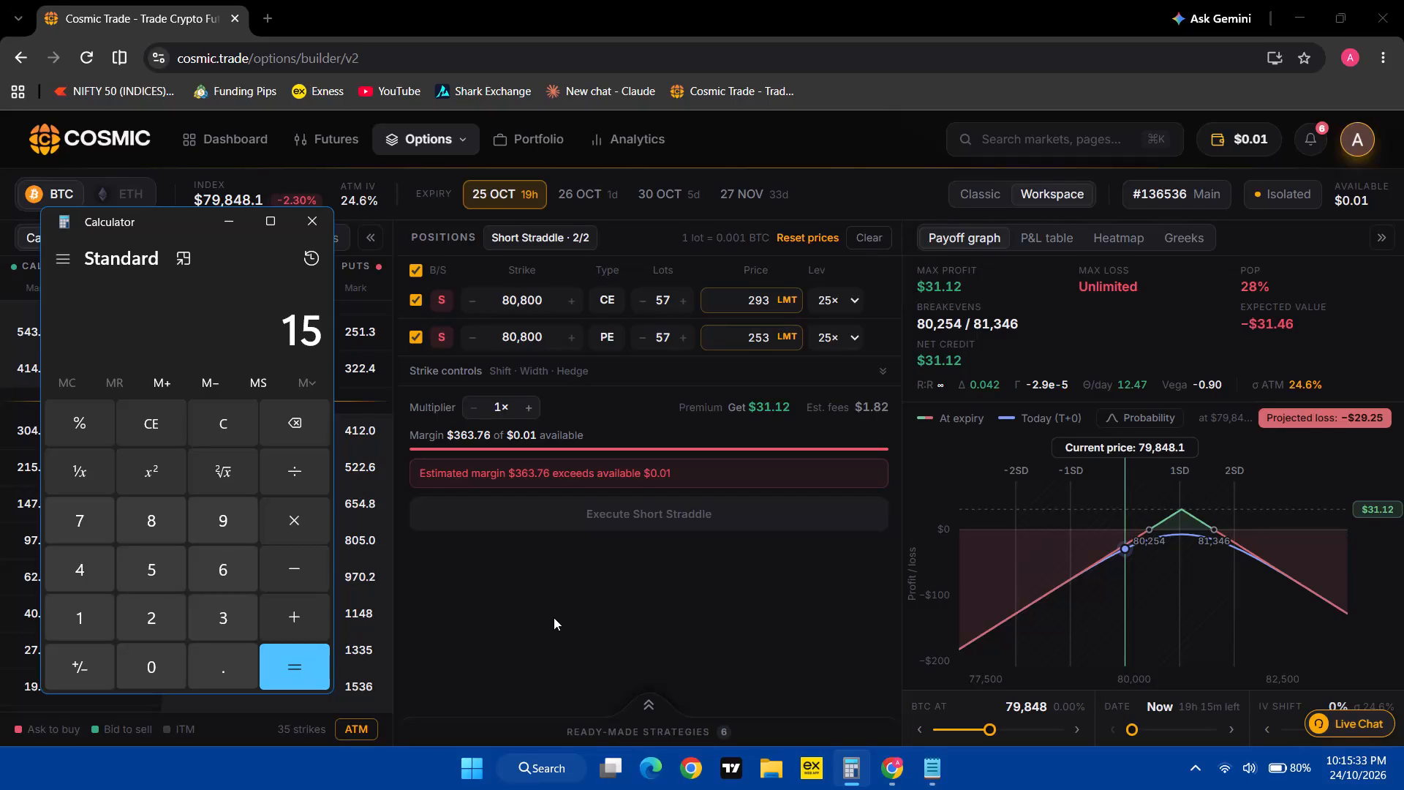
Multiply 15 by 14, clear the result, subtract 210 from 32 times 8, and clear the calculator.
{"action": "type", "text": "*14"}
{"action": "key", "text": "Return"}
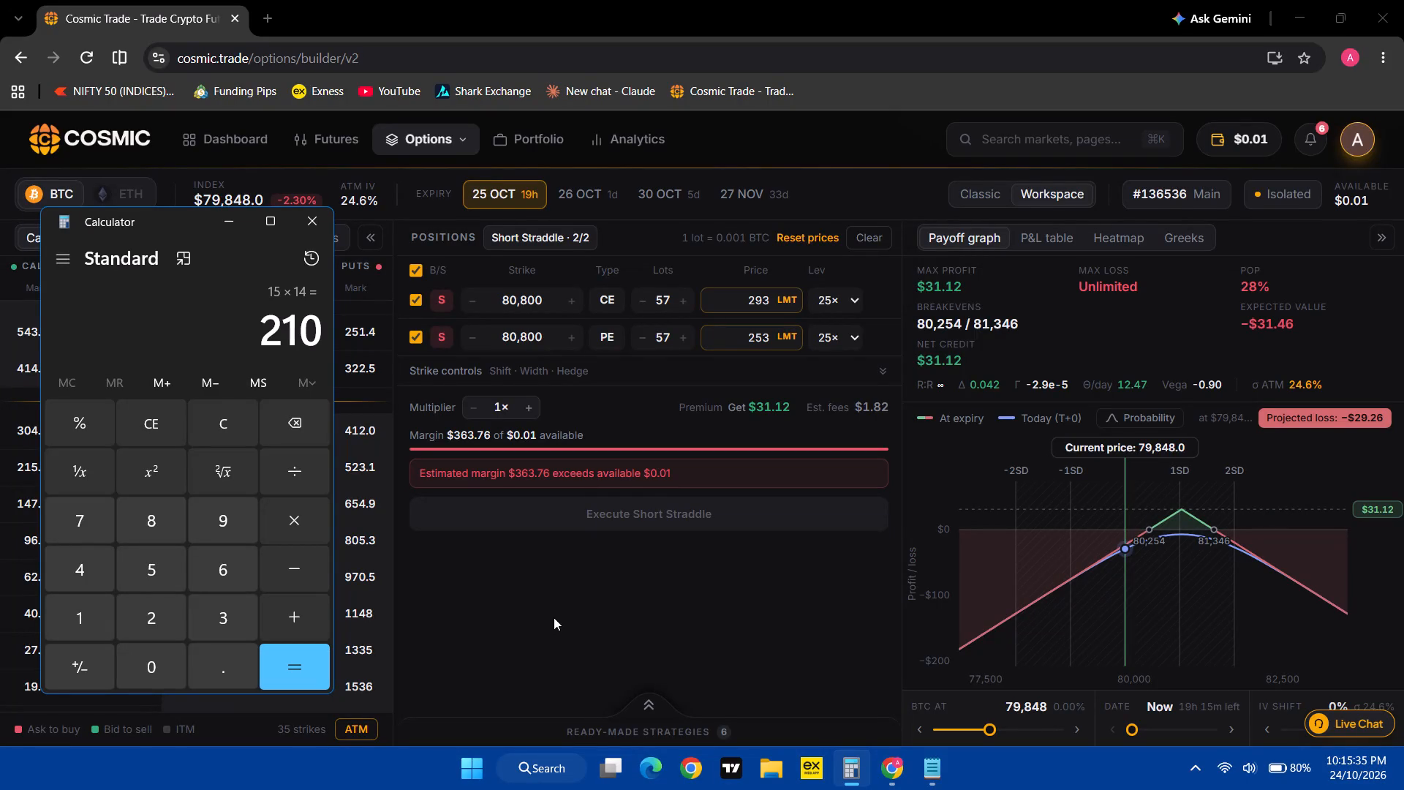
{"action": "left_click", "coordinate": [228, 424]}
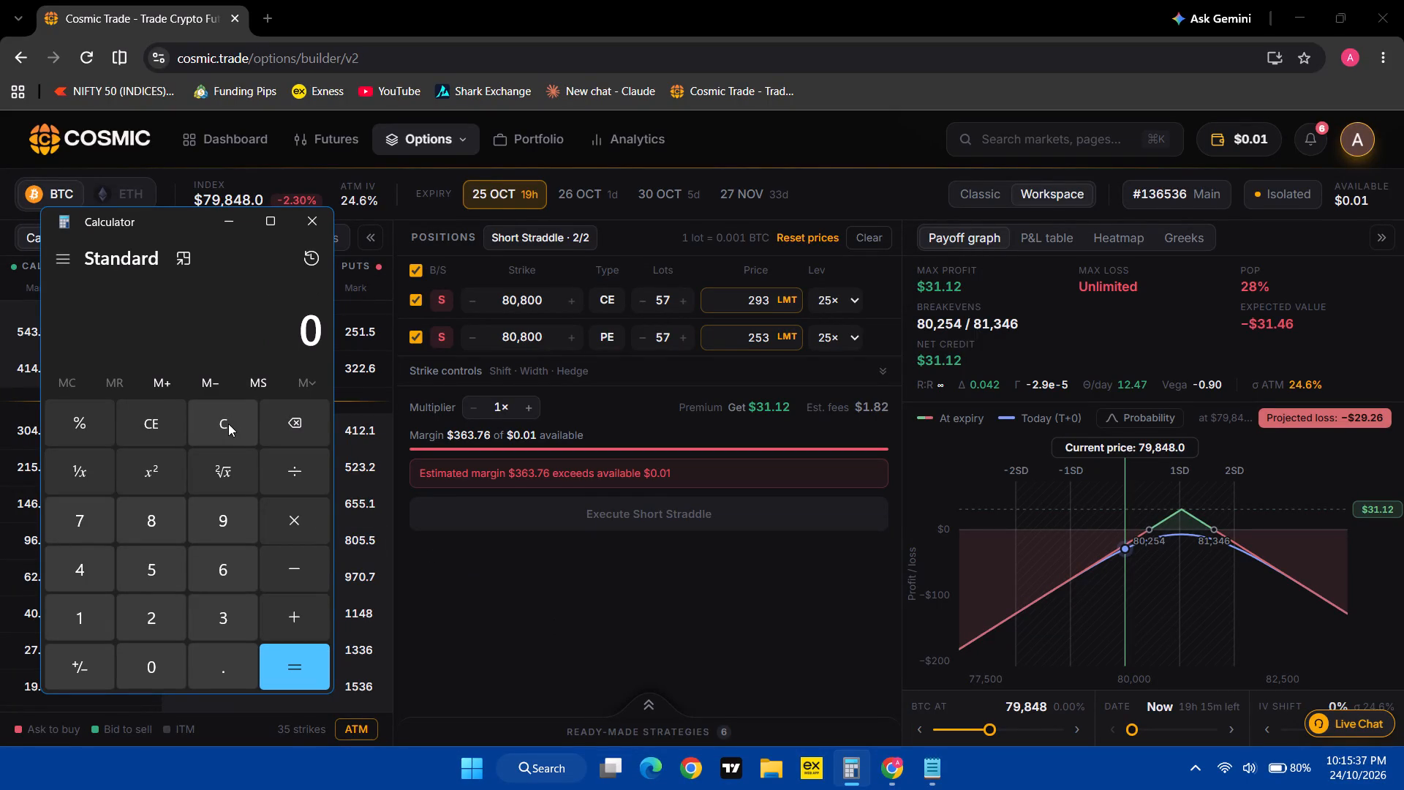
{"action": "key", "text": "3"}
{"action": "key", "text": "2"}
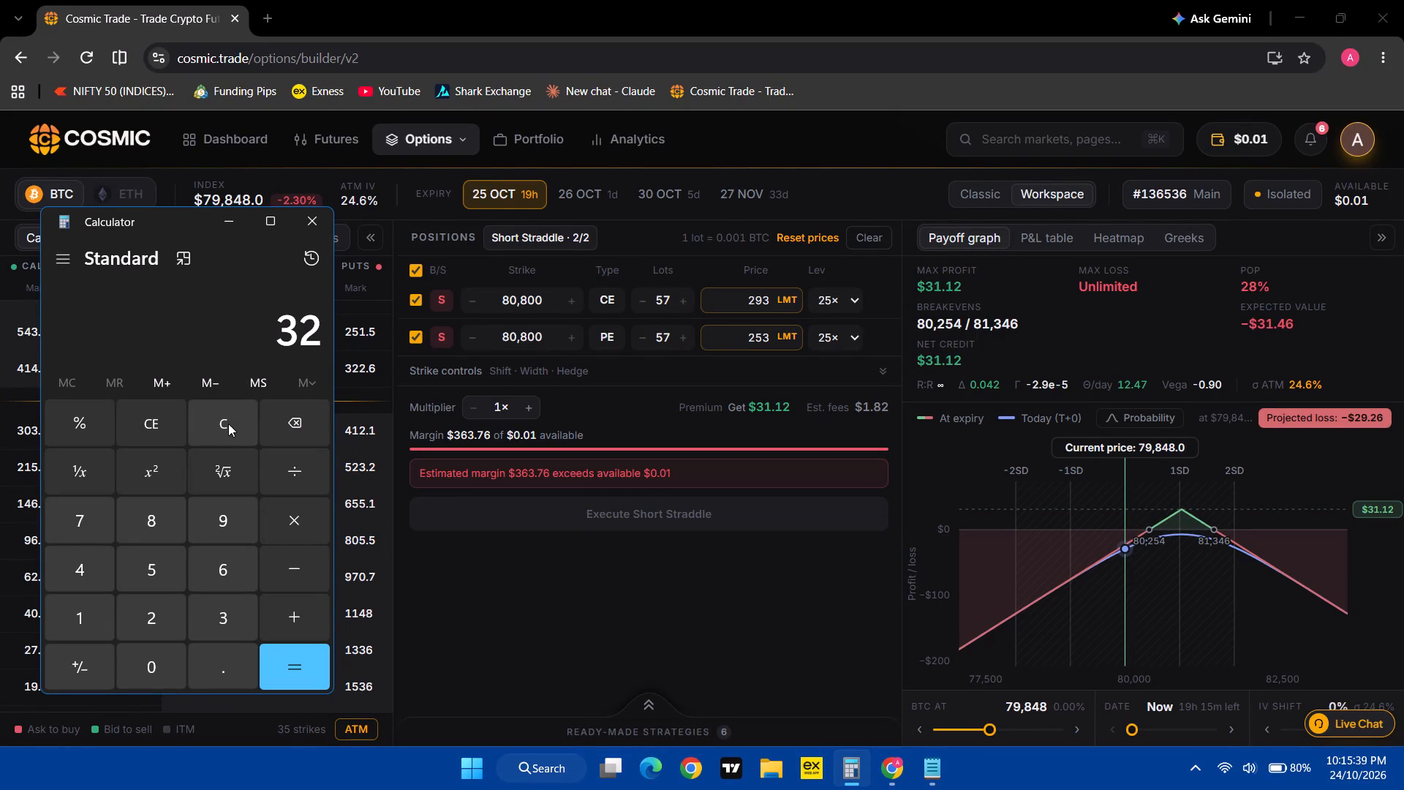
{"action": "type", "text": "*8"}
{"action": "key", "text": "Return"}
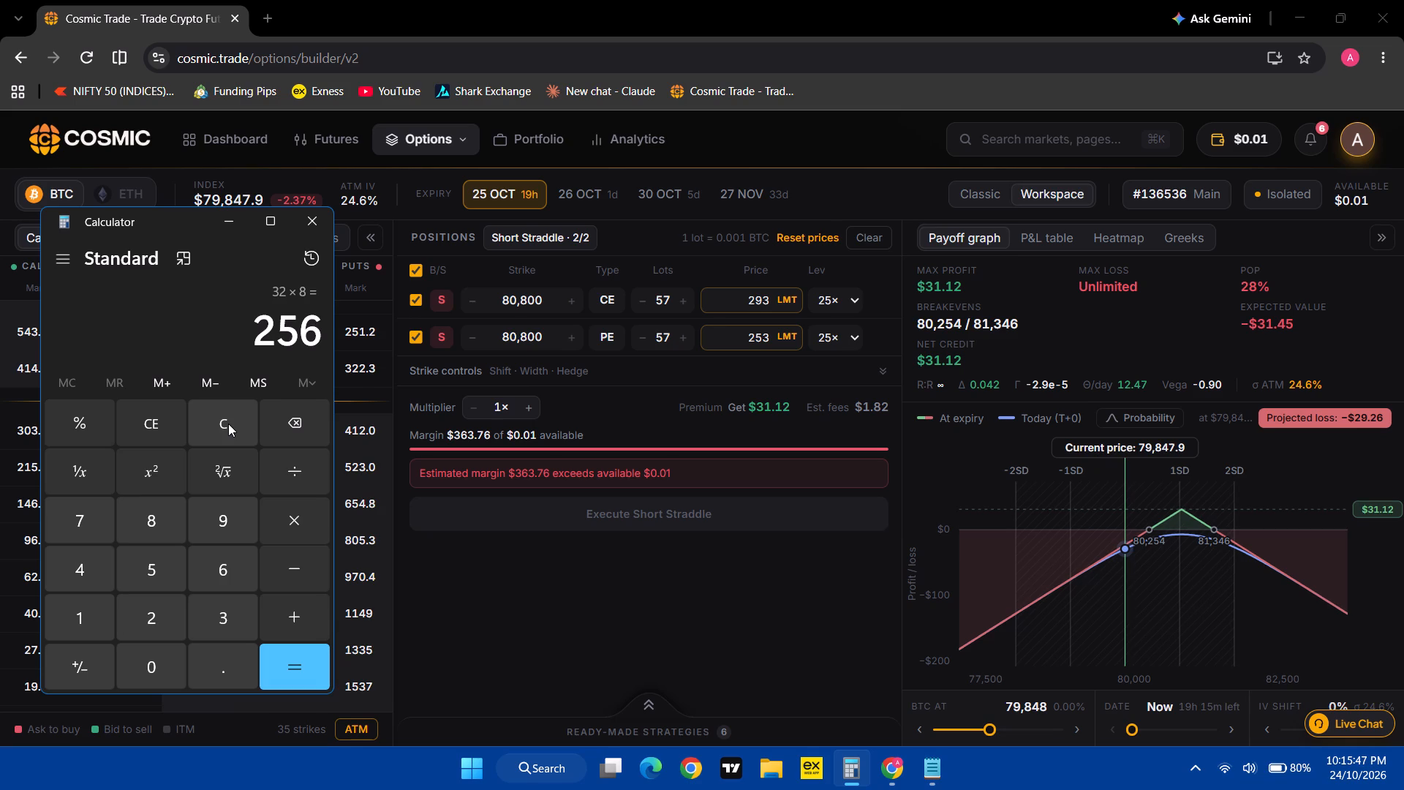
{"action": "type", "text": "-210"}
{"action": "key", "text": "Return"}
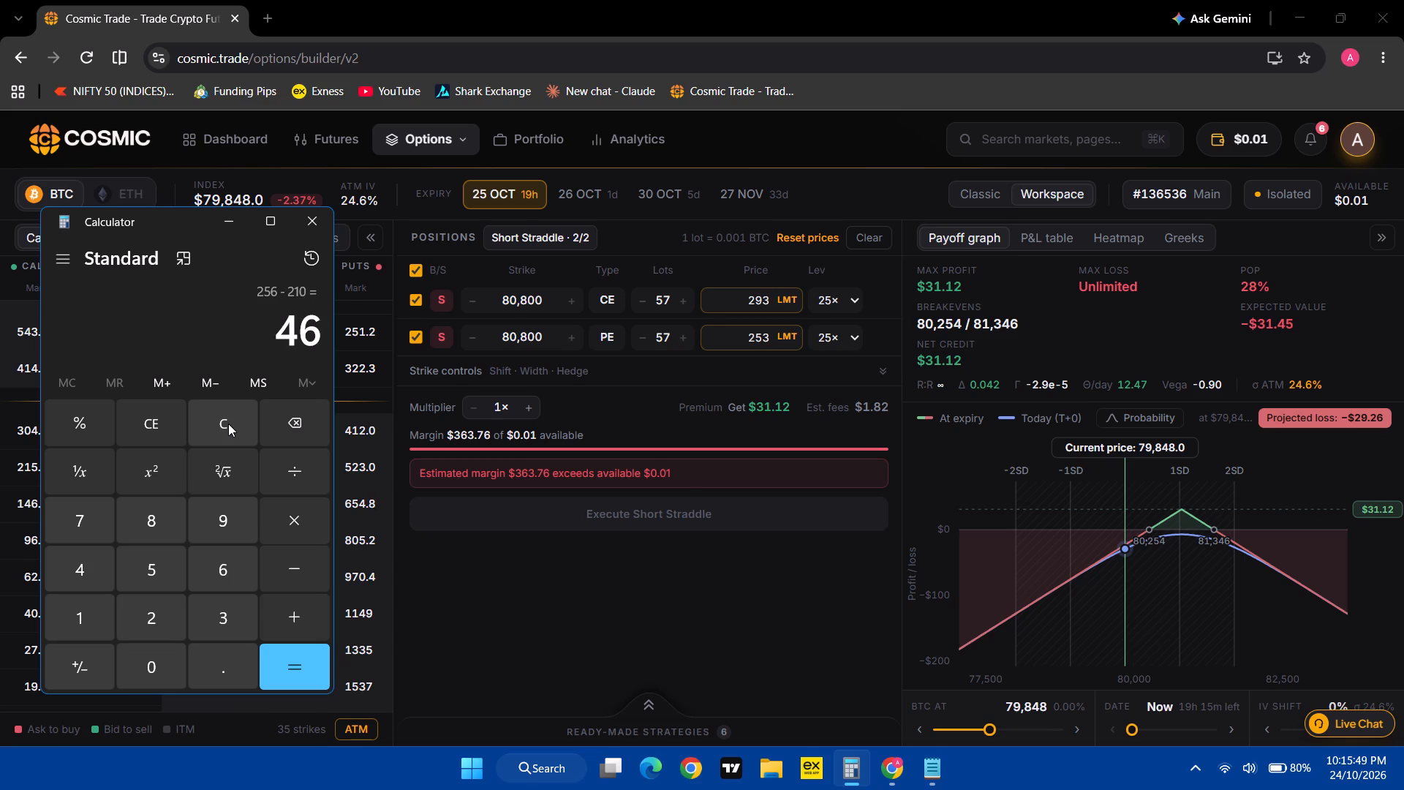
{"action": "left_click", "coordinate": [228, 424]}
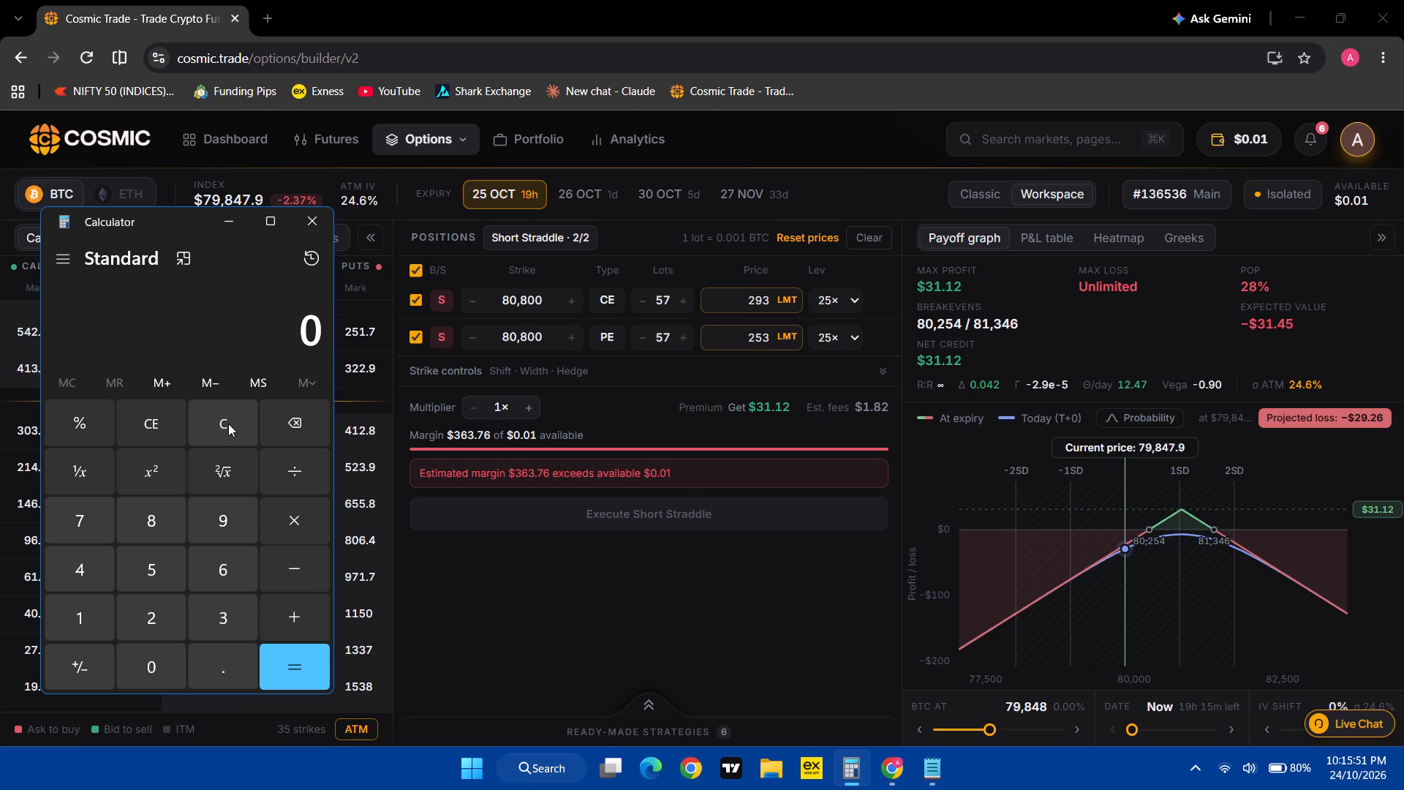
Multiply 15 by 14, clear the result, multiply 31 by 8, and clear the calculator again.
{"action": "key", "text": "3"}
{"action": "key", "text": "BackSpace"}
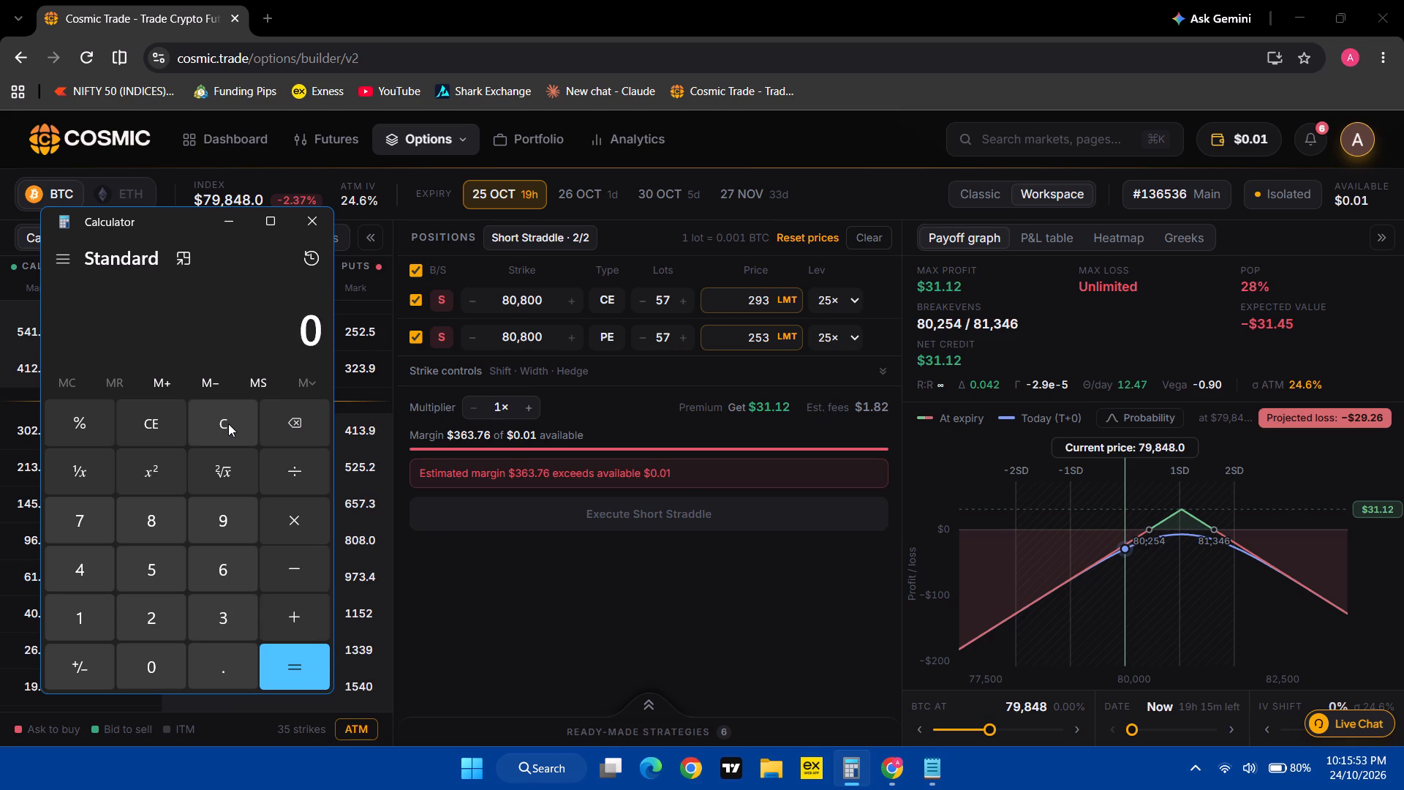
{"action": "type", "text": "15"}
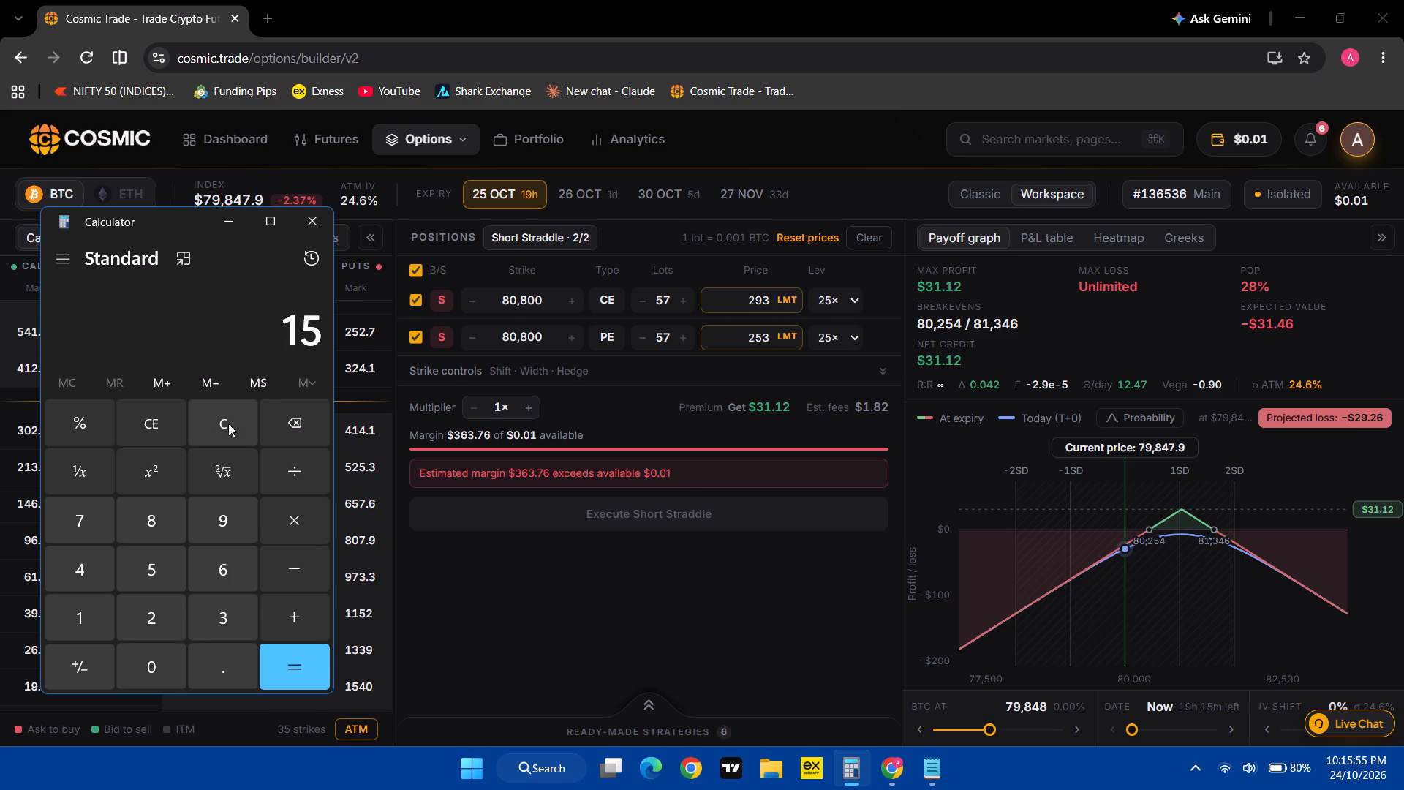
{"action": "key", "text": "shift+asterisk"}
{"action": "type", "text": "14"}
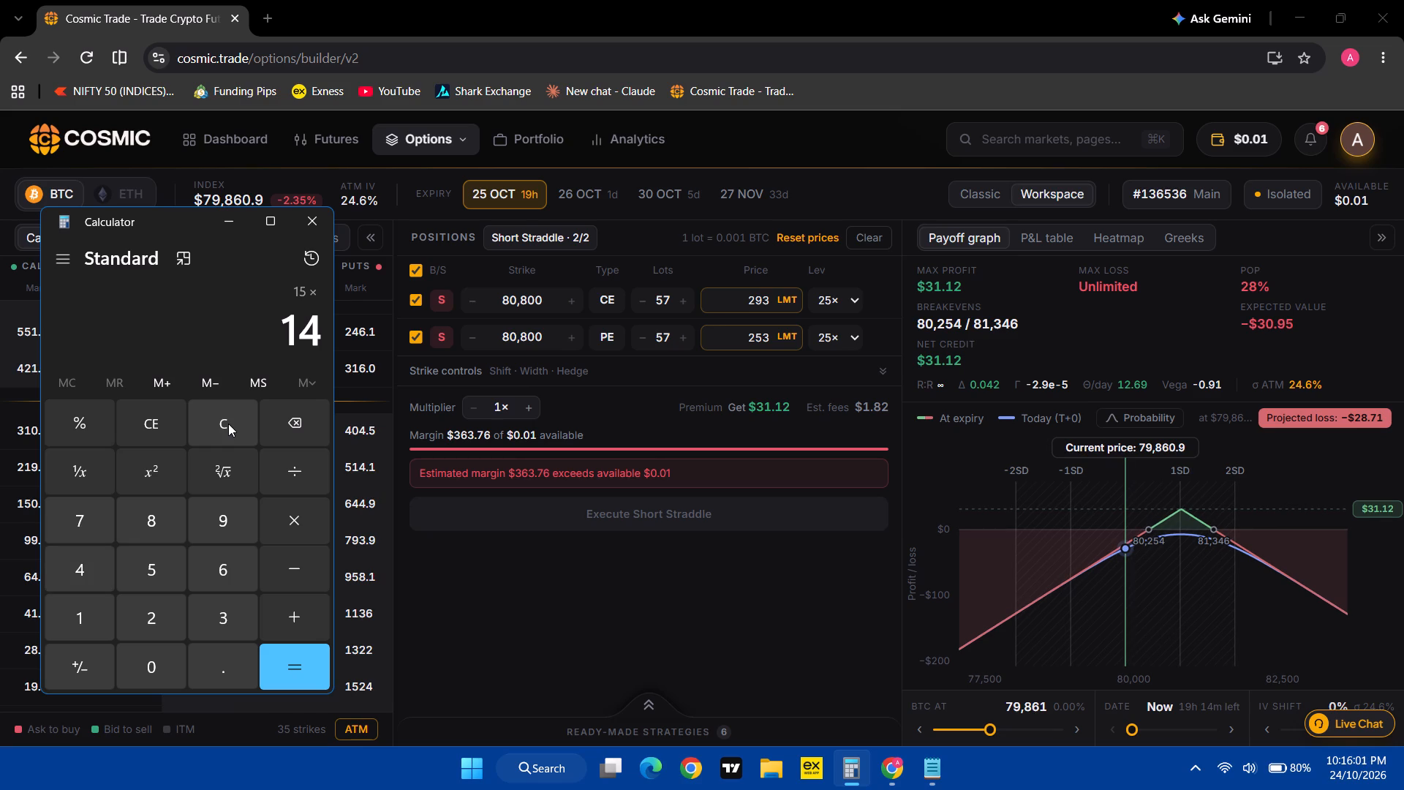
{"action": "key", "text": "Return"}
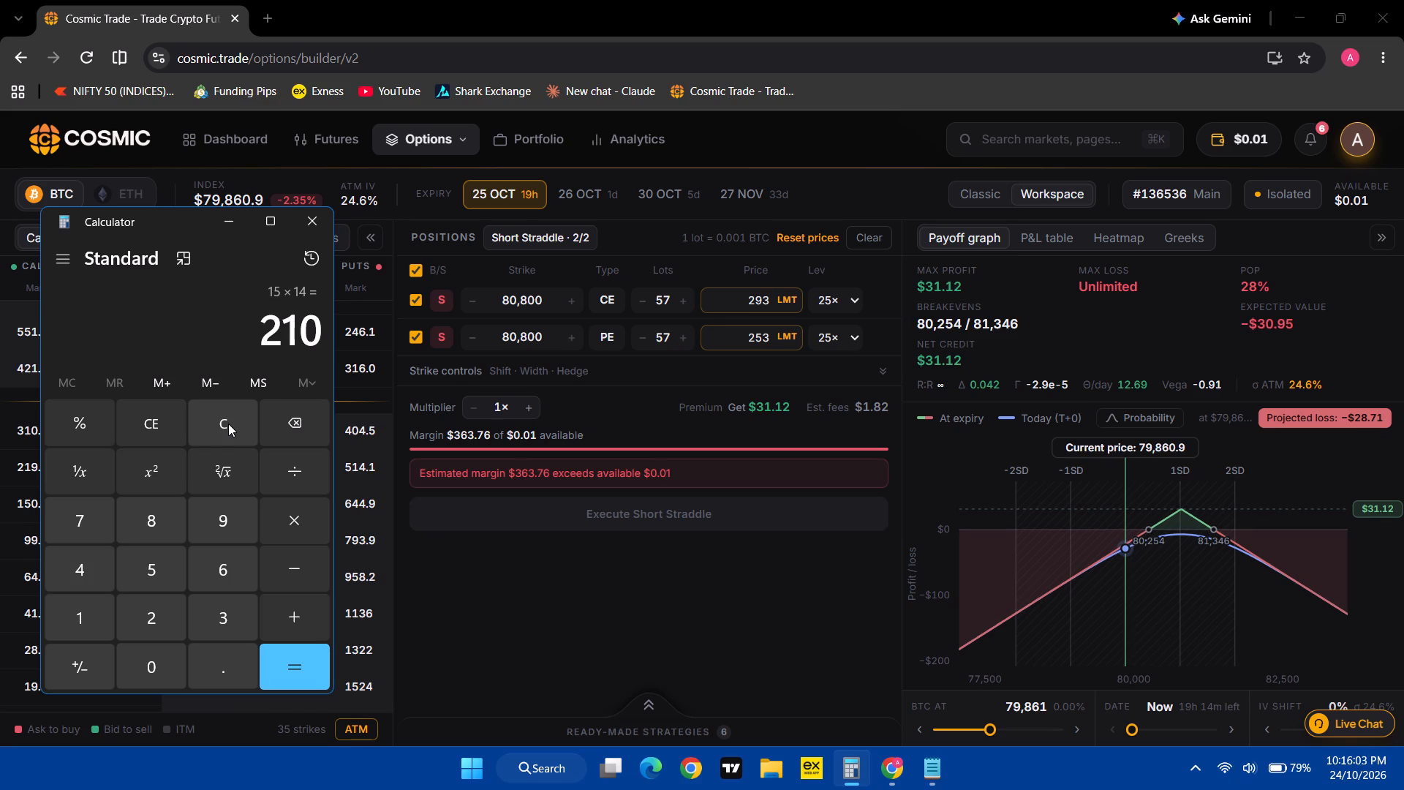
{"action": "left_click", "coordinate": [228, 424]}
{"action": "type", "text": "31"}
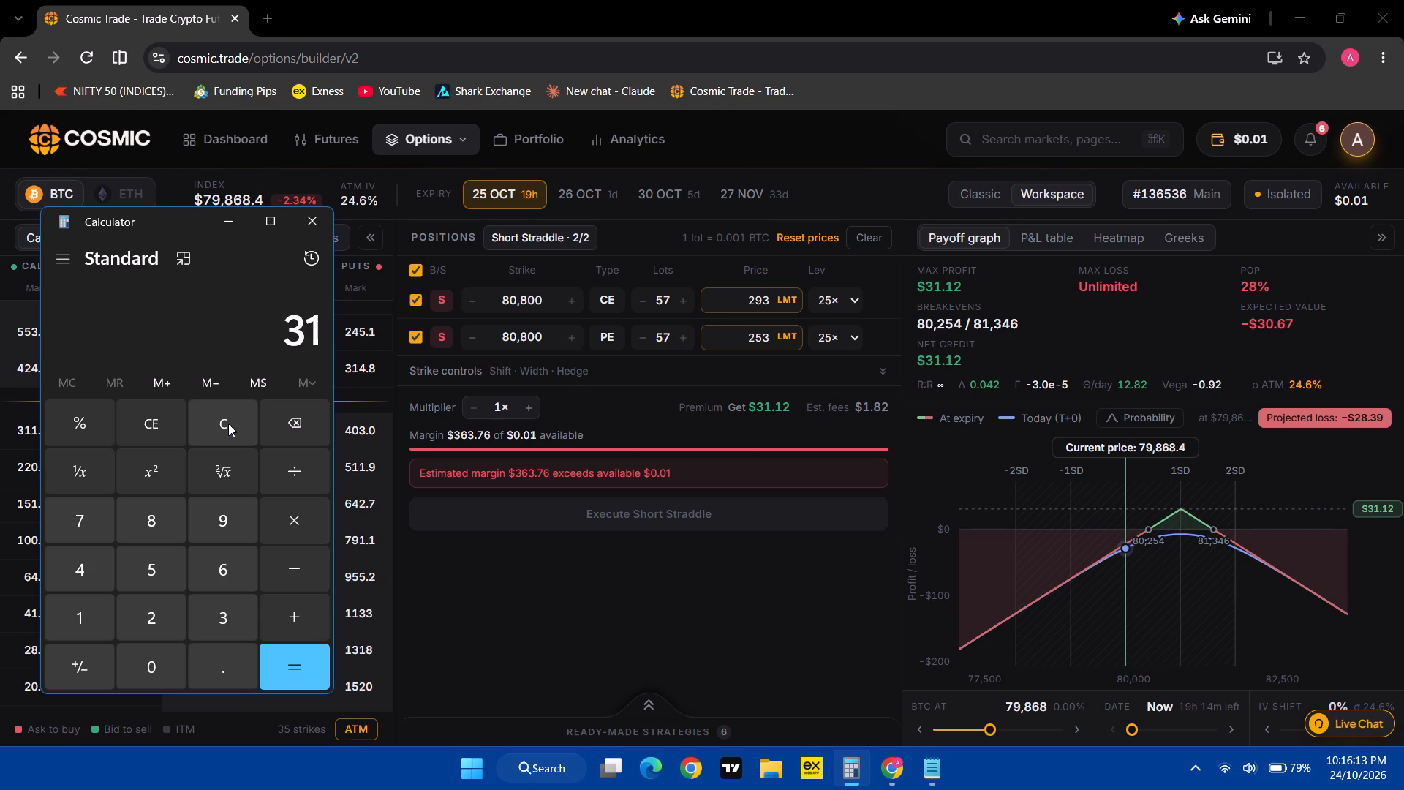
{"action": "key", "text": "shift+asterisk"}
{"action": "key", "text": "8"}
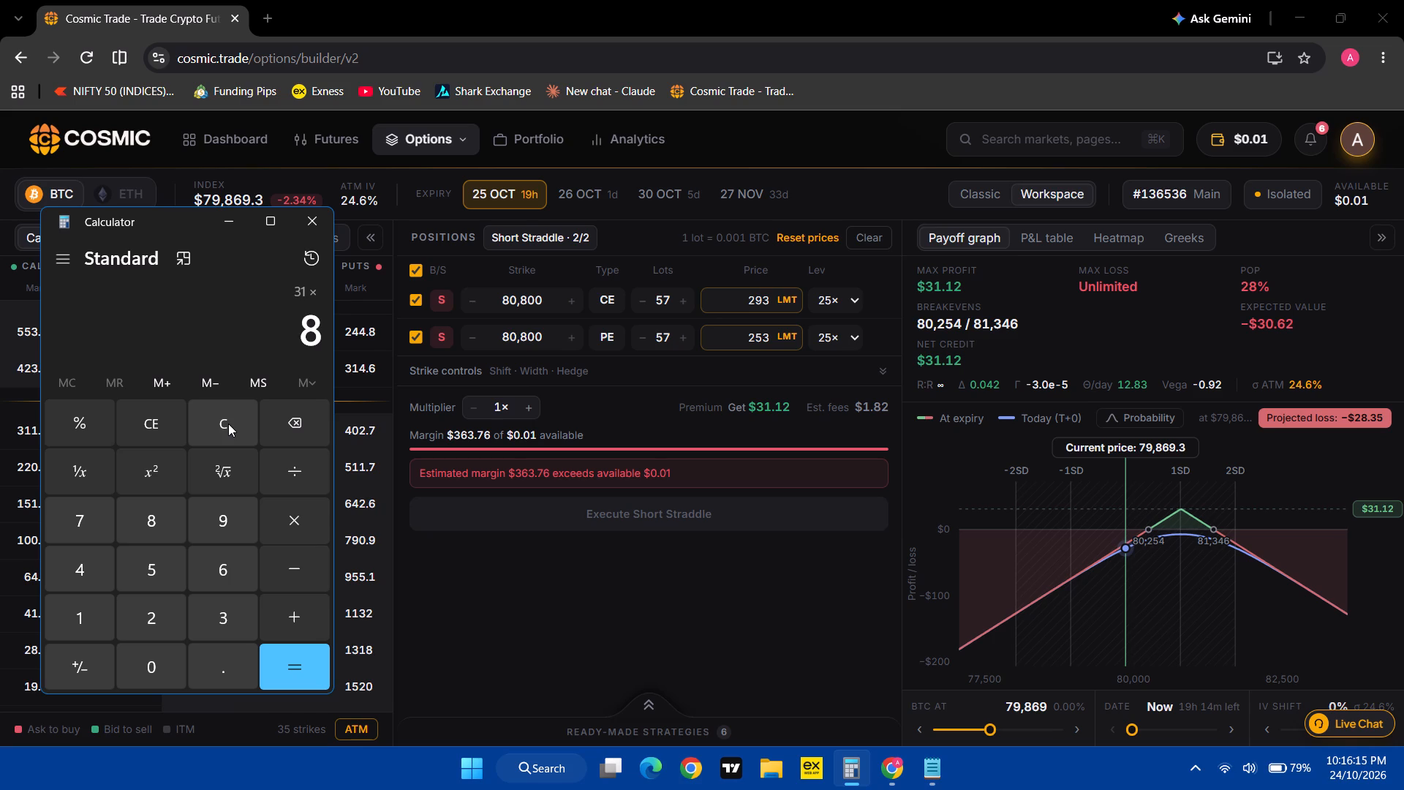
{"action": "key", "text": "Return"}
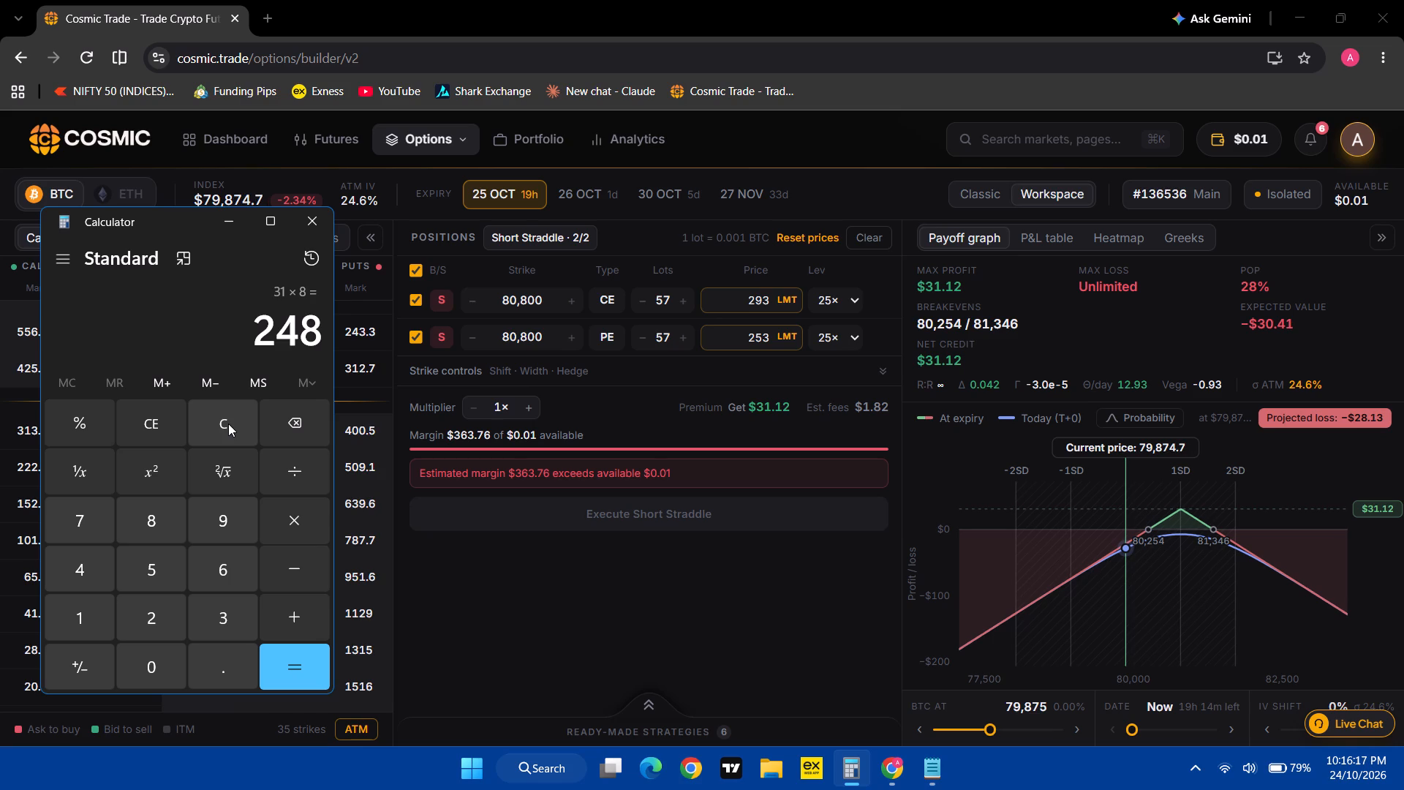
{"action": "left_click", "coordinate": [228, 424]}
Subtract 248 from 210, convert the difference to a percentage of 1053, and clear the result.
{"action": "type", "text": "210-248"}
{"action": "key", "text": "Return"}
{"action": "key", "text": "slash"}
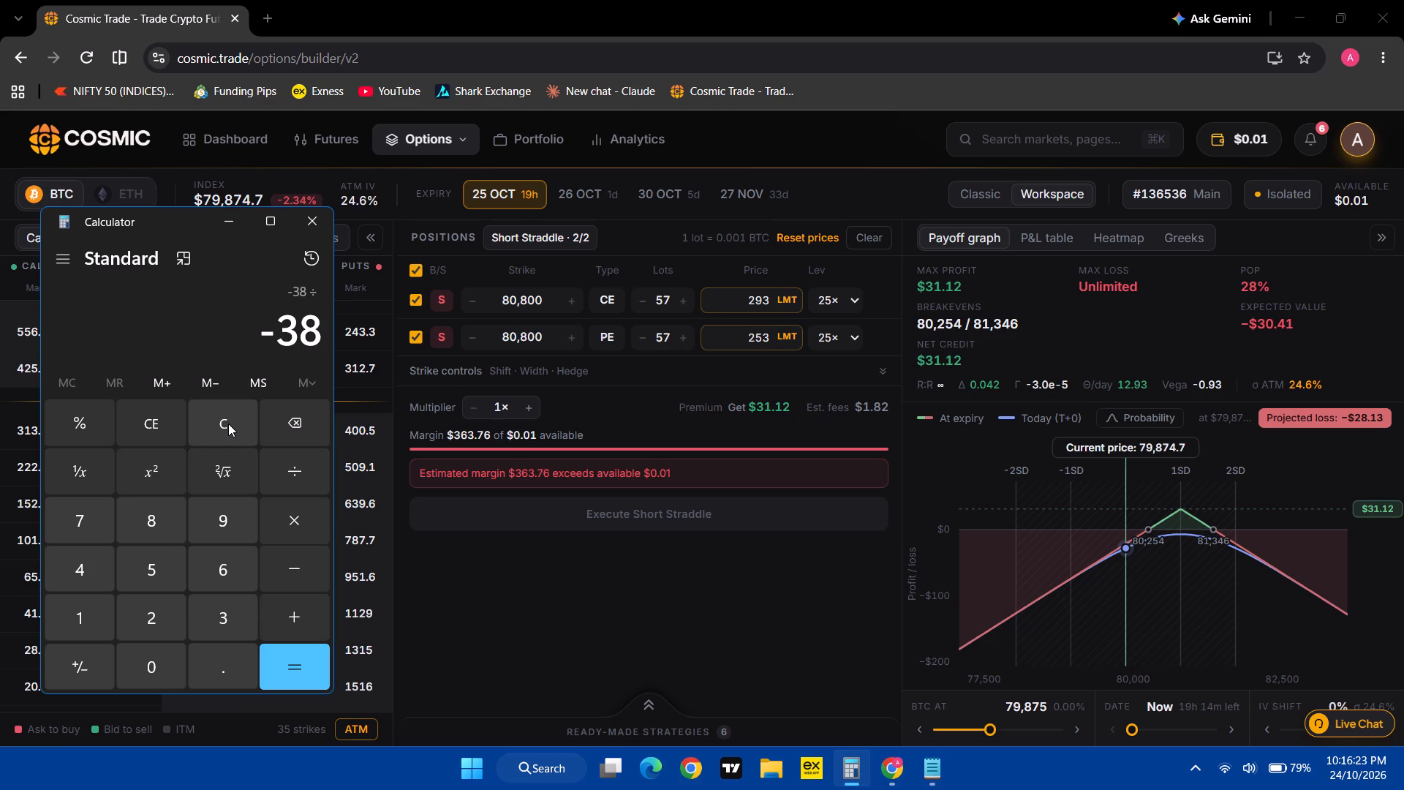
{"action": "type", "text": "1053*100"}
{"action": "key", "text": "Return"}
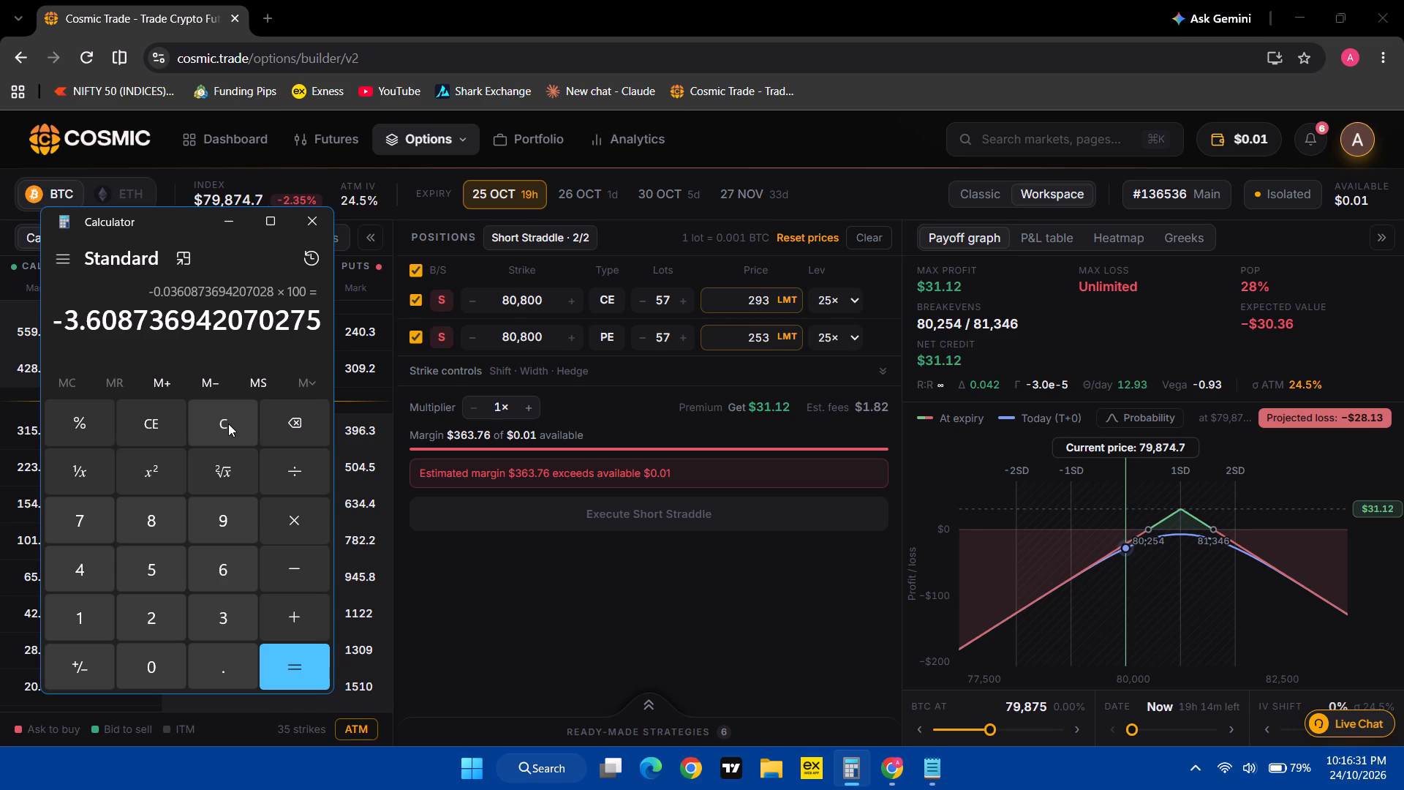
{"action": "left_click", "coordinate": [228, 424]}
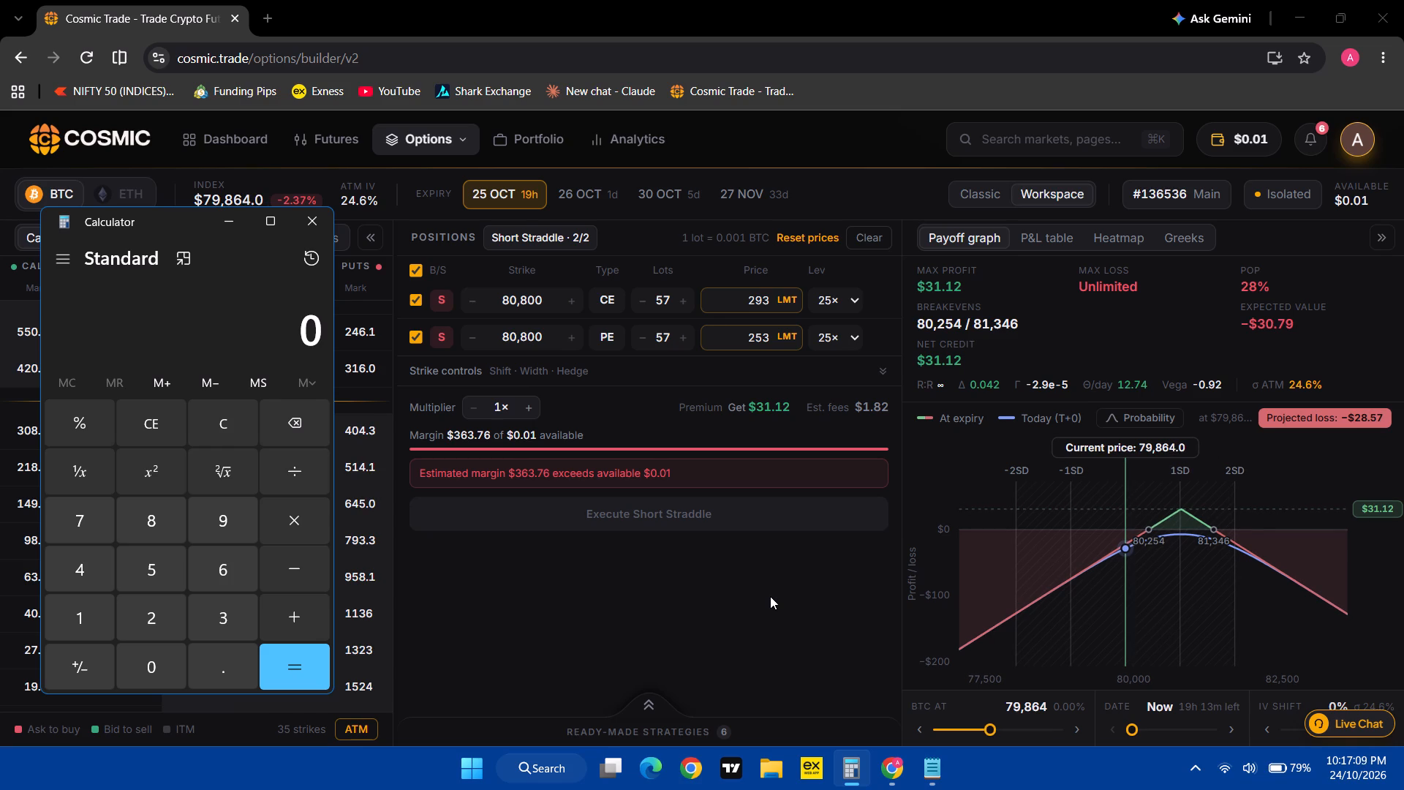
Check the noted CE and PE premiums in Notepad and return to Cosmic.
{"action": "left_click", "coordinate": [770, 596]}
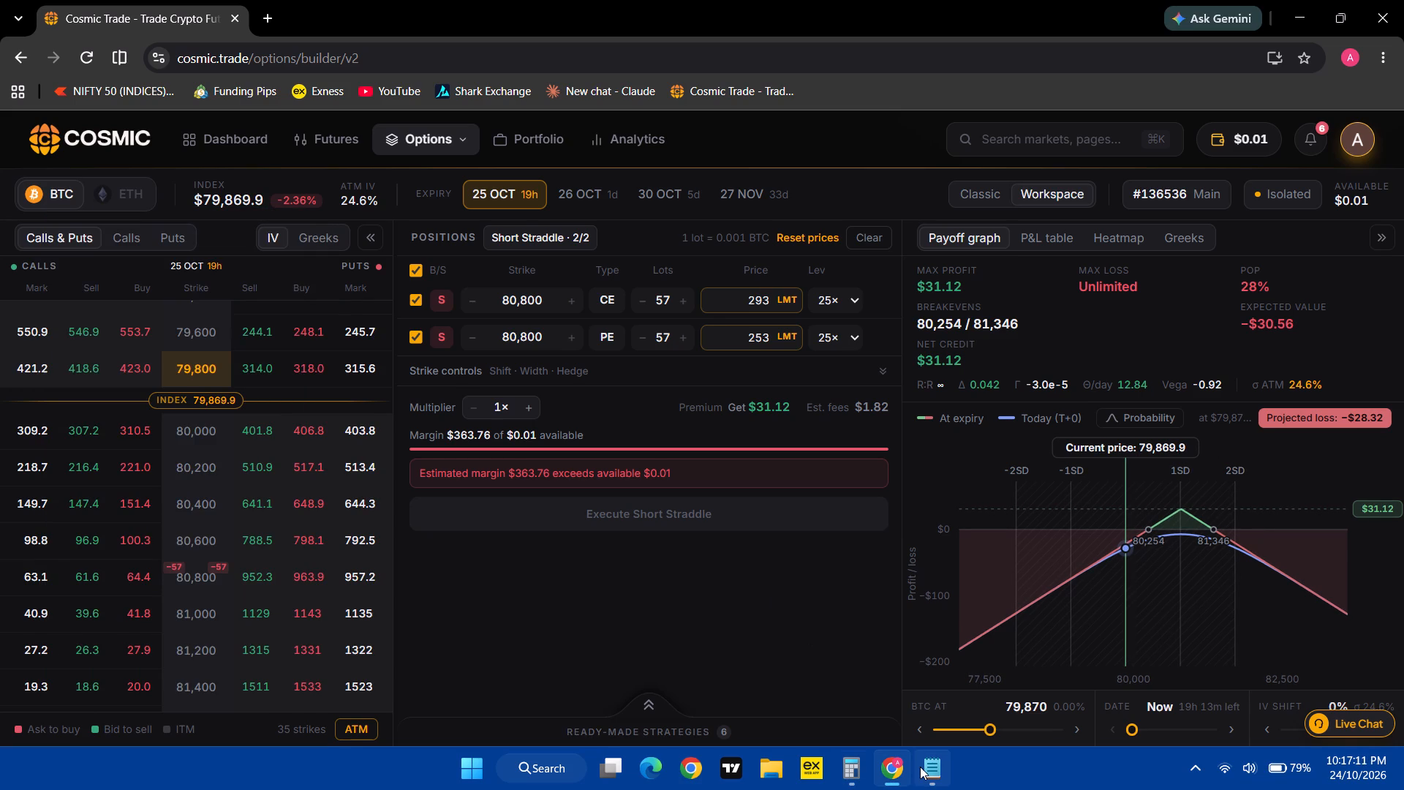
{"action": "left_click", "coordinate": [921, 767]}
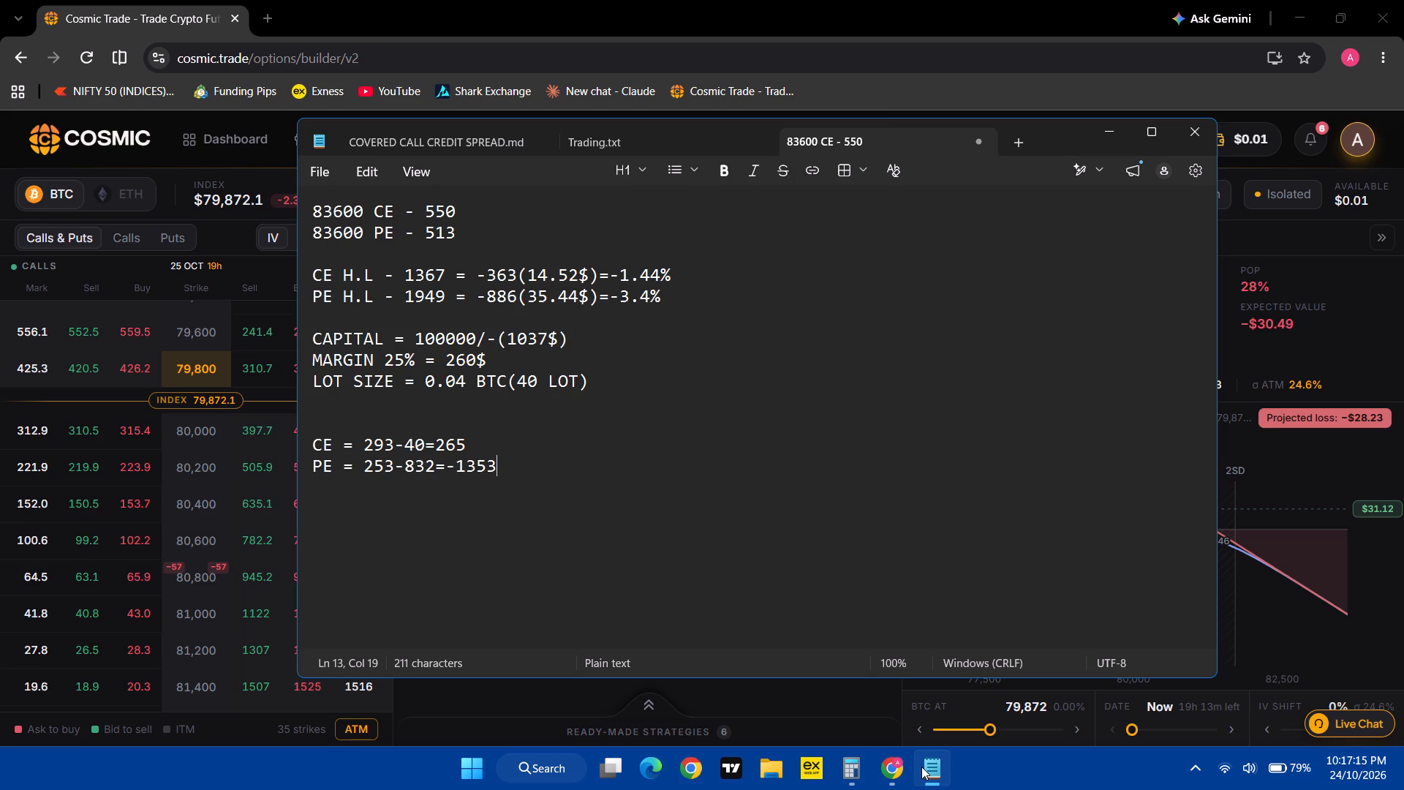
{"action": "left_click", "coordinate": [921, 767]}
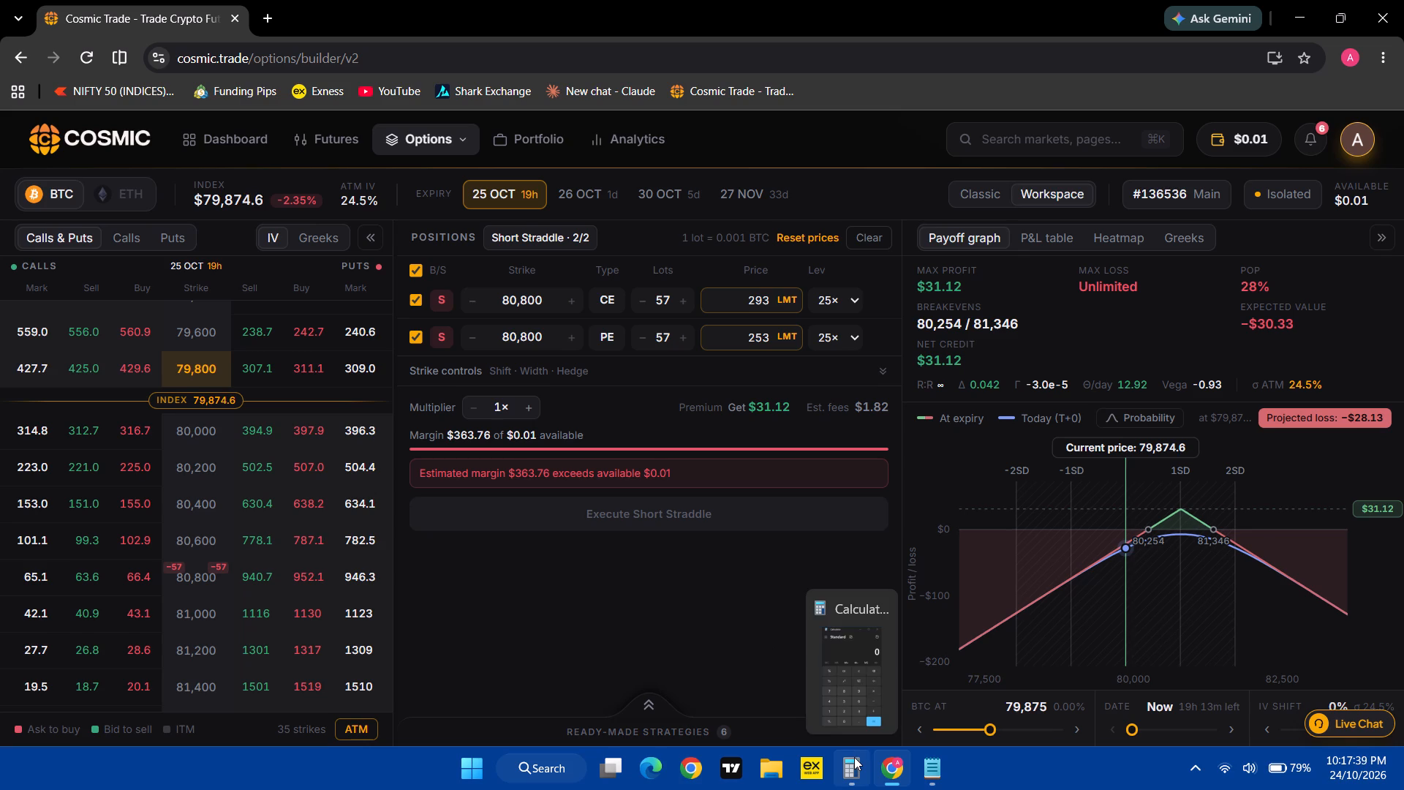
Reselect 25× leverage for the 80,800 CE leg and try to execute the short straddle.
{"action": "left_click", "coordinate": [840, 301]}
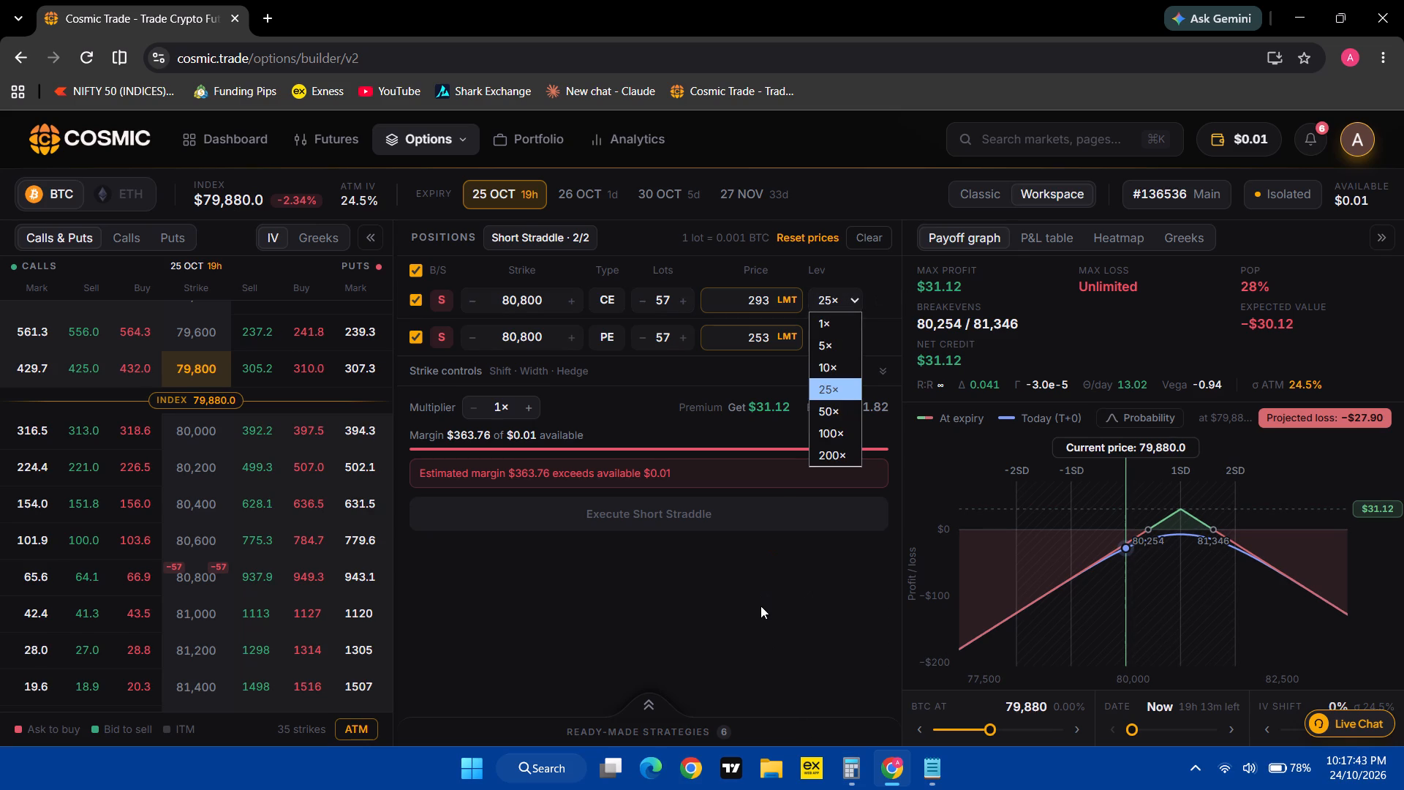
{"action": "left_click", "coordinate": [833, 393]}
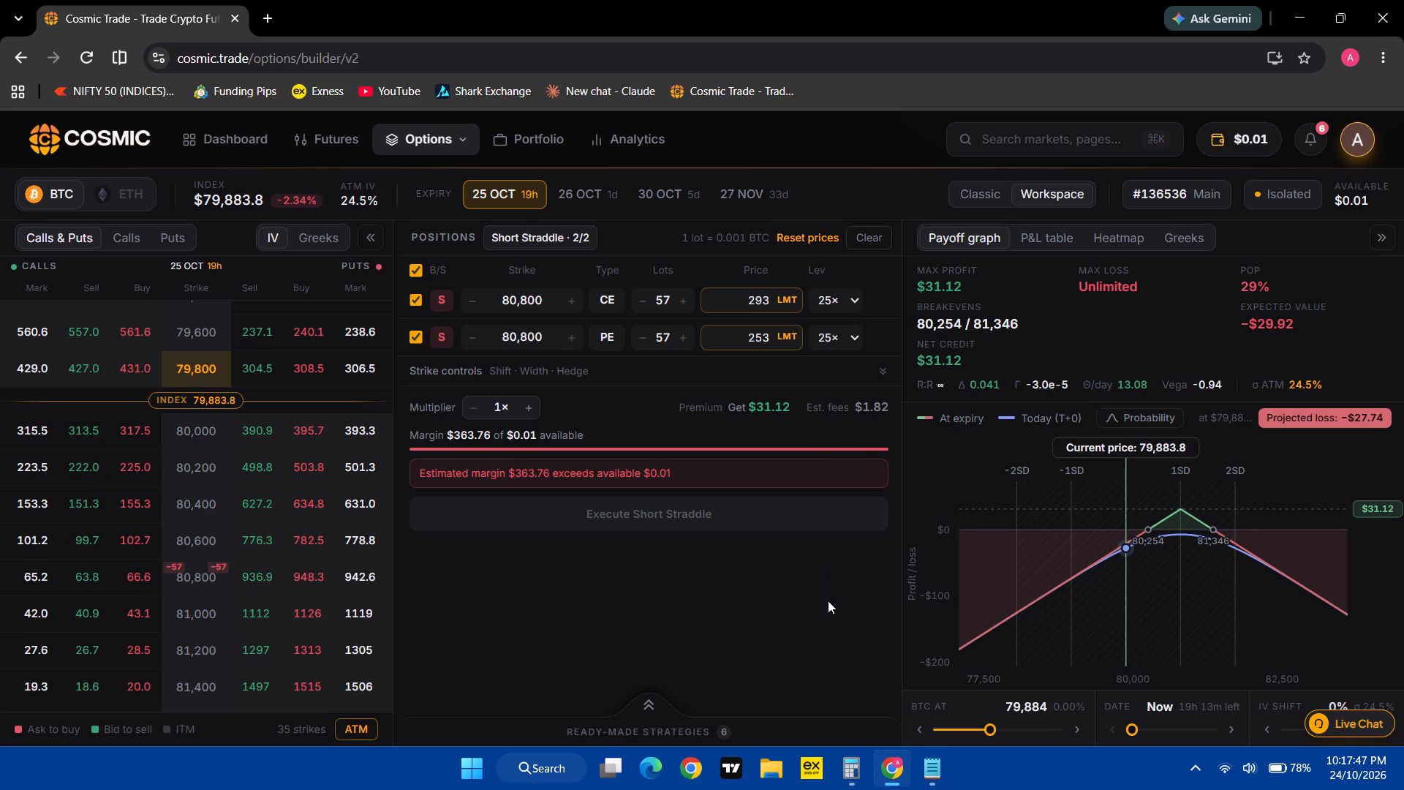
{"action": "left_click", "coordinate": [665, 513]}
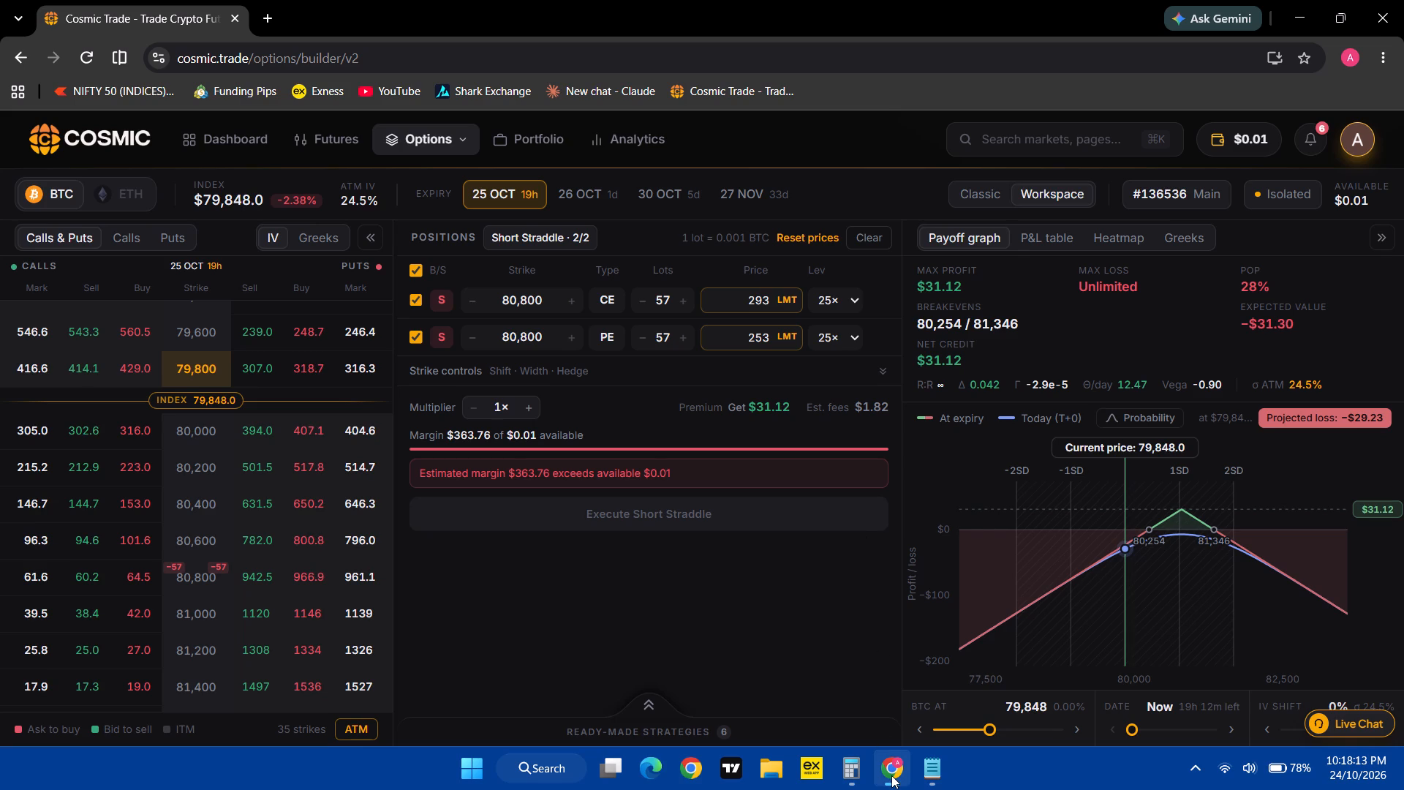
In Calculator, subtract 248 from 210, convert the difference to a percentage of 1053, and clear the result.
{"action": "left_click", "coordinate": [856, 770]}
{"action": "key", "text": "2"}
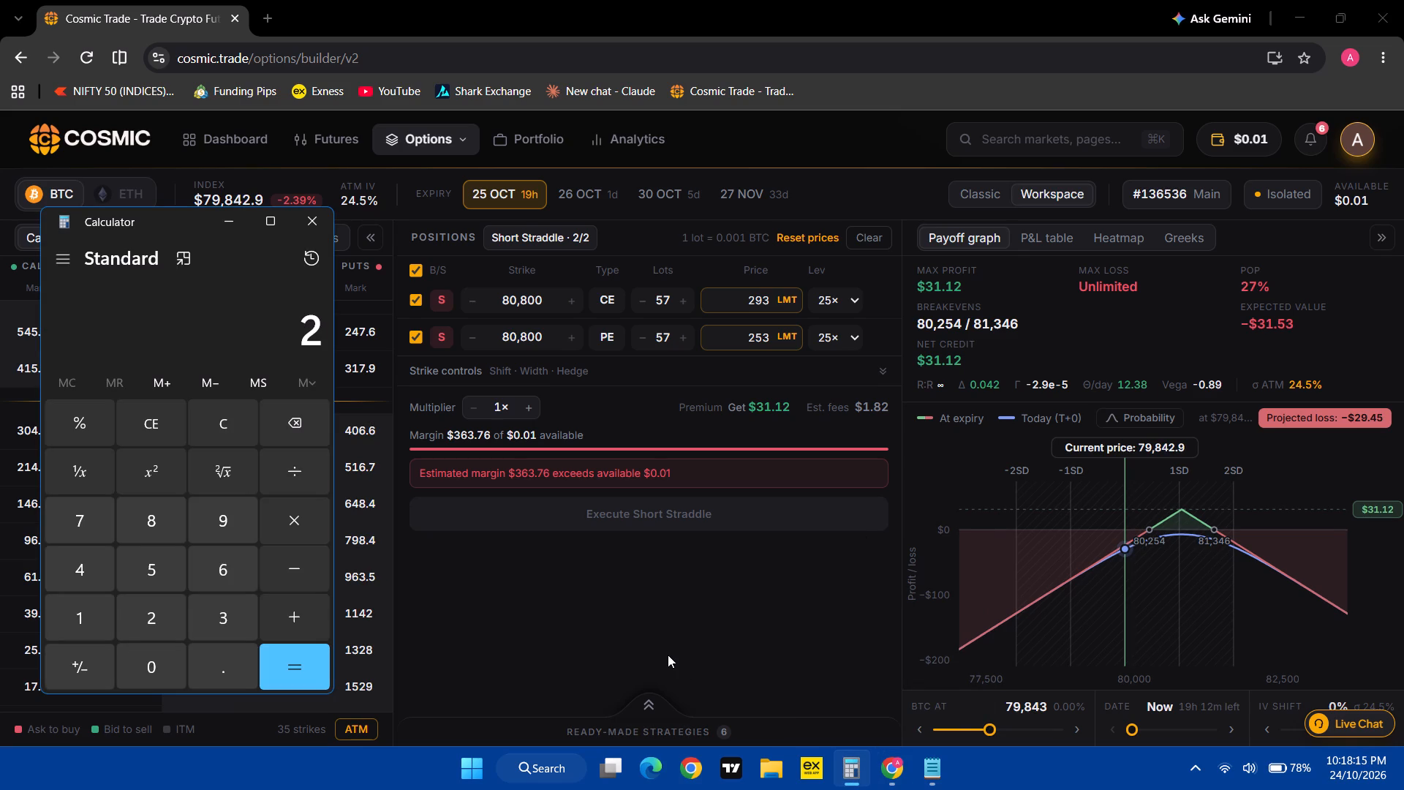
{"action": "type", "text": "10-248"}
{"action": "key", "text": "Return"}
{"action": "type", "text": "/1053*100"}
{"action": "key", "text": "Return"}
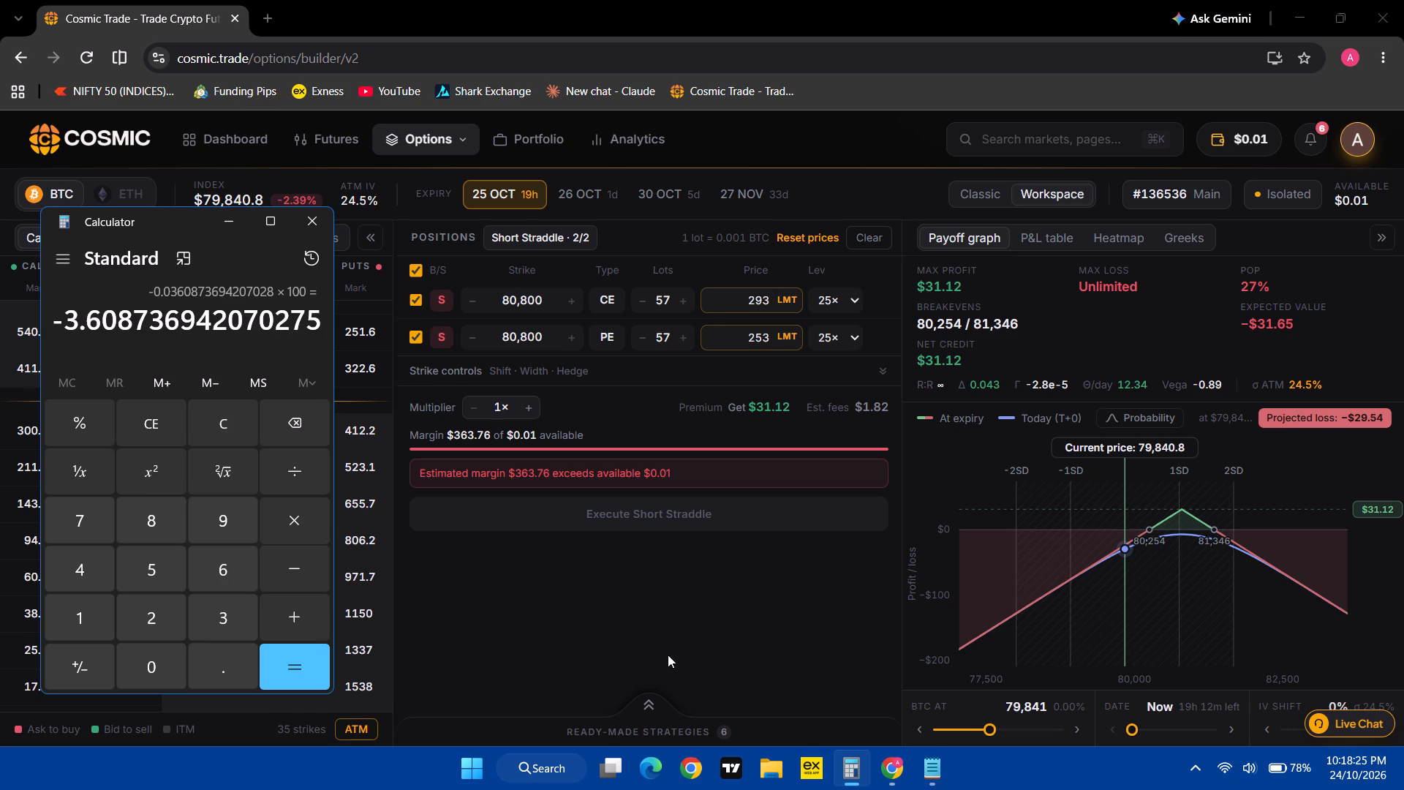
{"action": "left_click", "coordinate": [218, 433]}
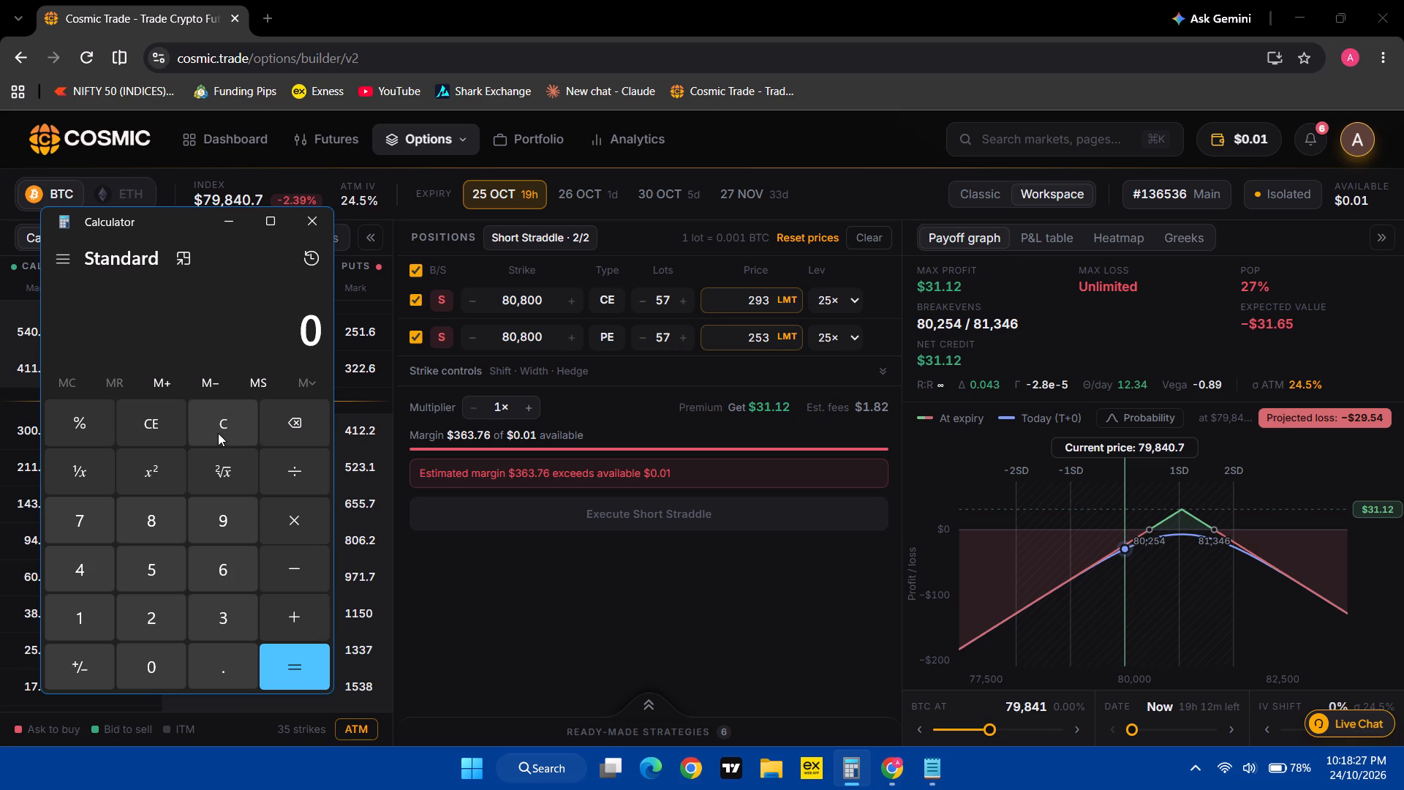